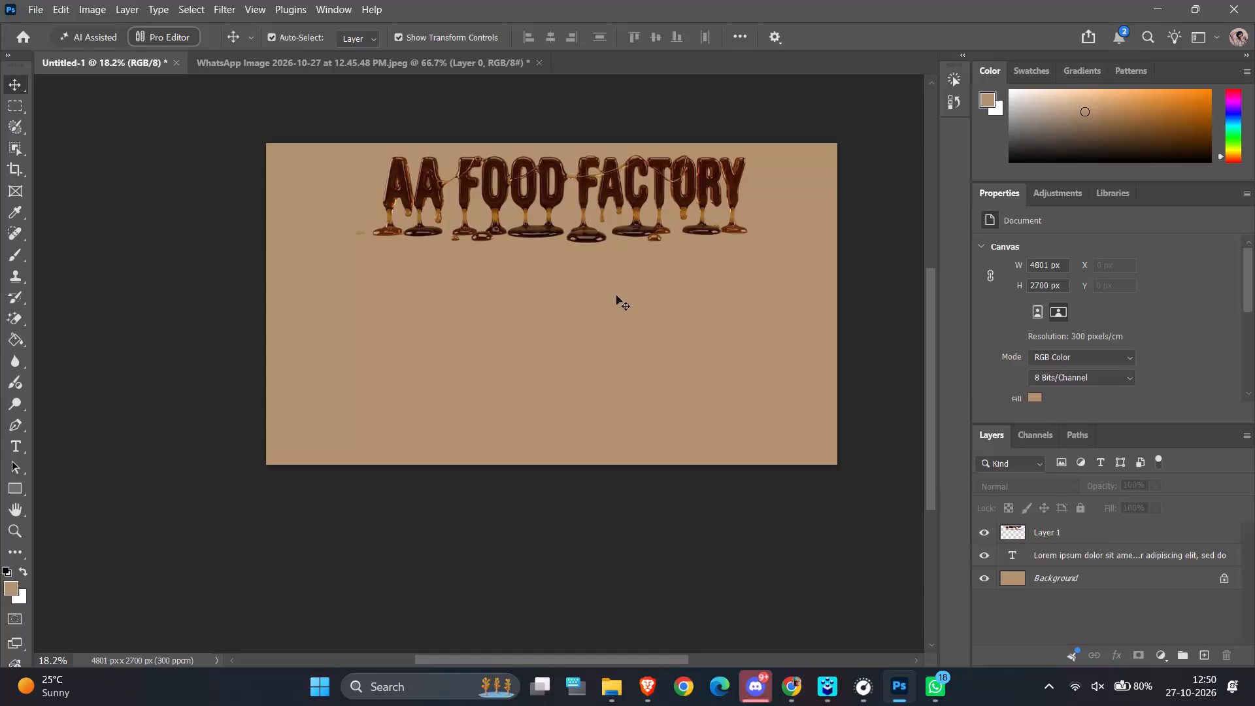
Move the AA FOOD FACTORY lettering about 66 px left to centre it horizontally on the canvas.
{"action": "left_click", "coordinate": [607, 196]}
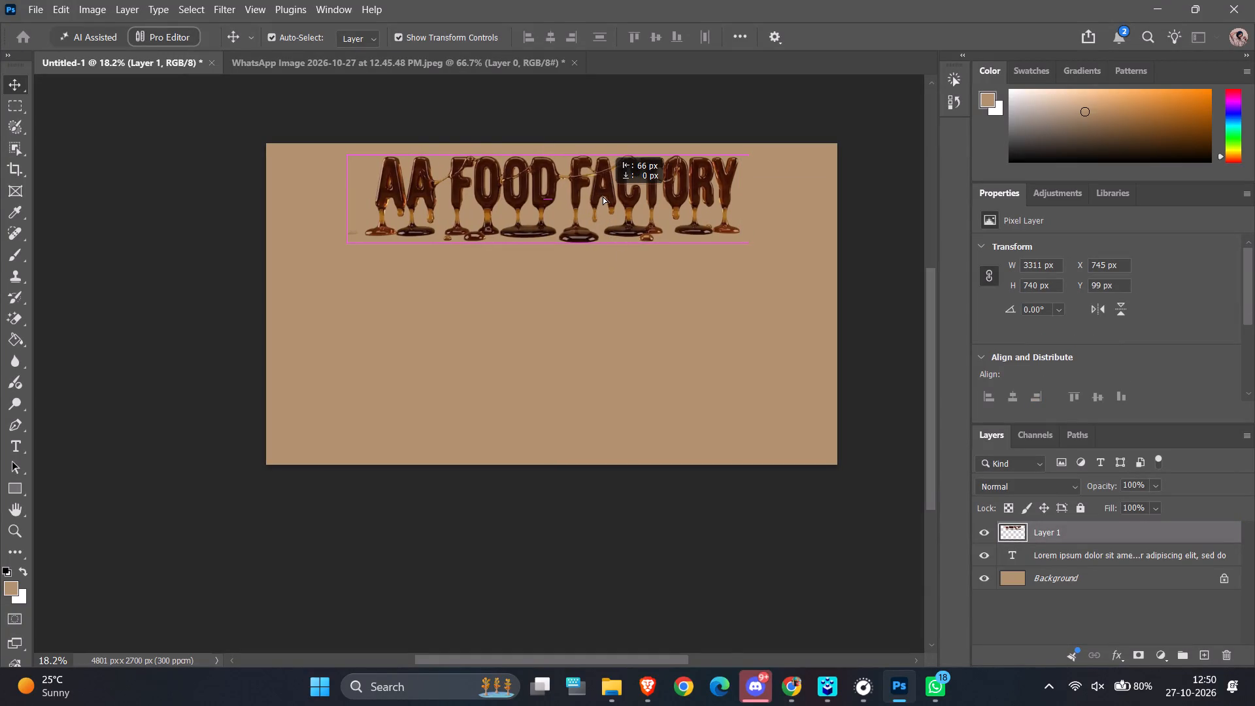
{"action": "left_click", "coordinate": [712, 543]}
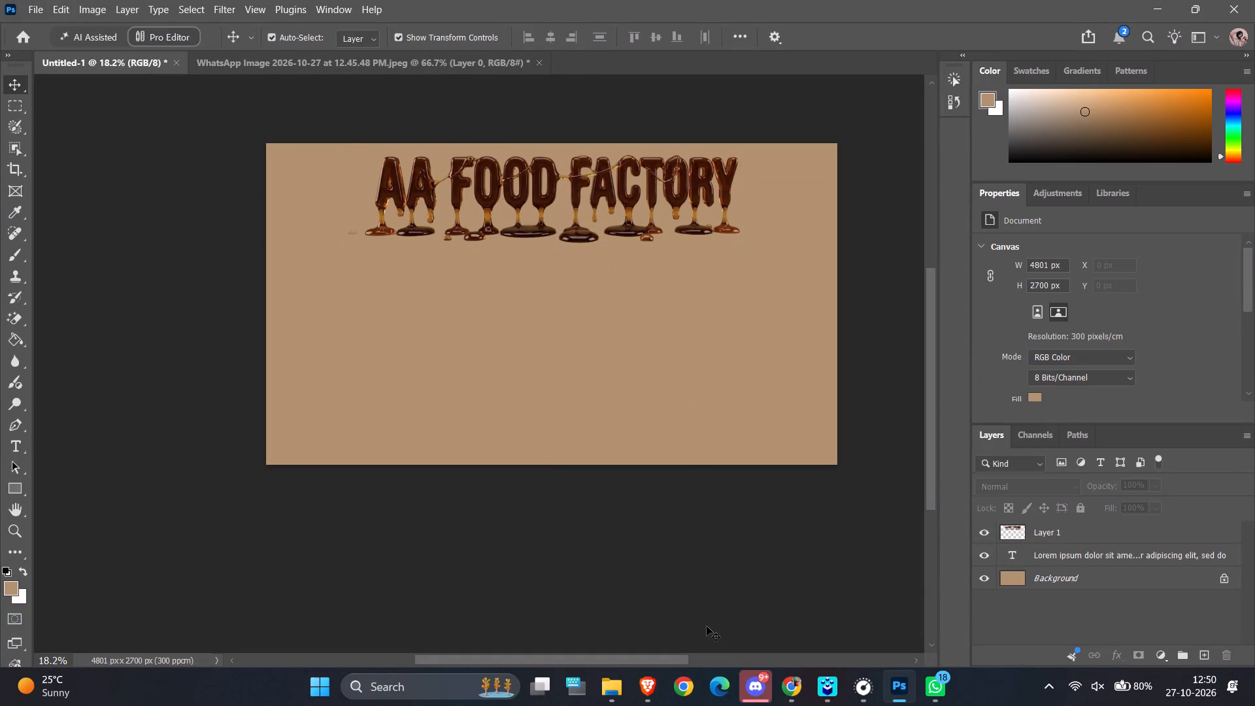
Open the globe-tree logo image "WhatsApp Image 2026-10-27 at 12.43.33 PM" from the Desktop.
{"action": "left_click", "coordinate": [33, 0]}
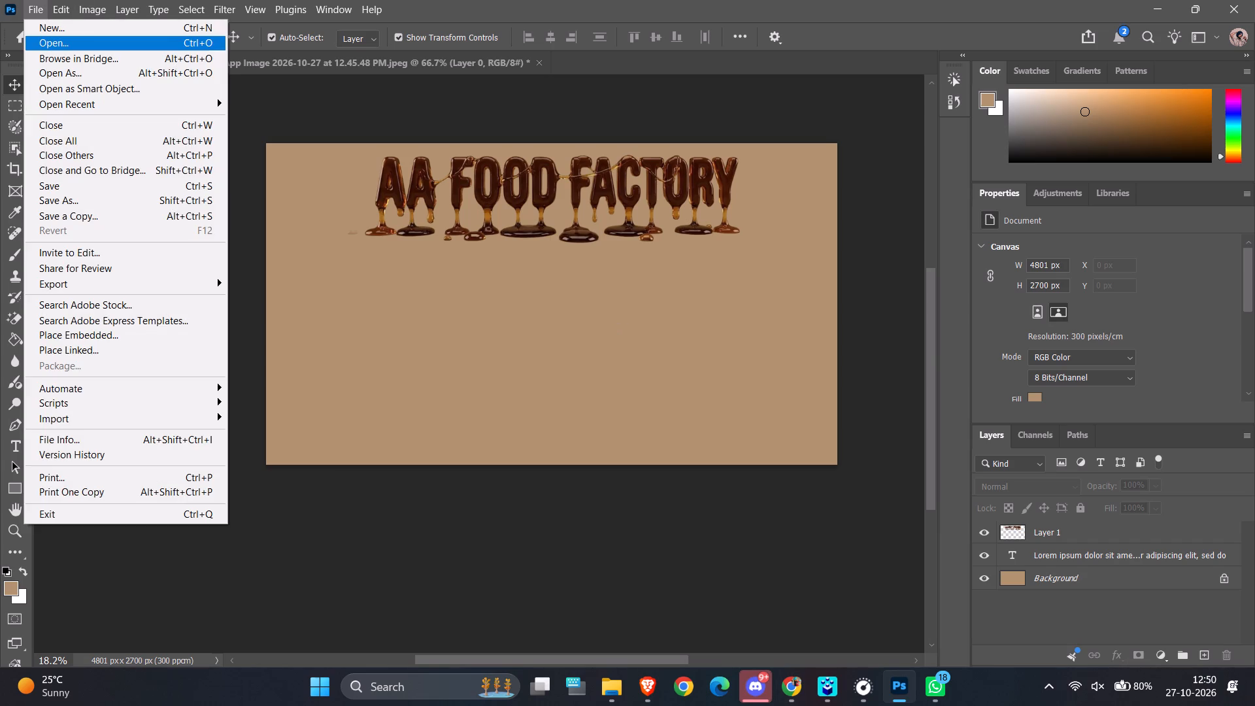
{"action": "left_click", "coordinate": [44, 41]}
{"action": "scroll", "coordinate": [358, 209], "scroll_direction": "down", "scroll_amount": 4}
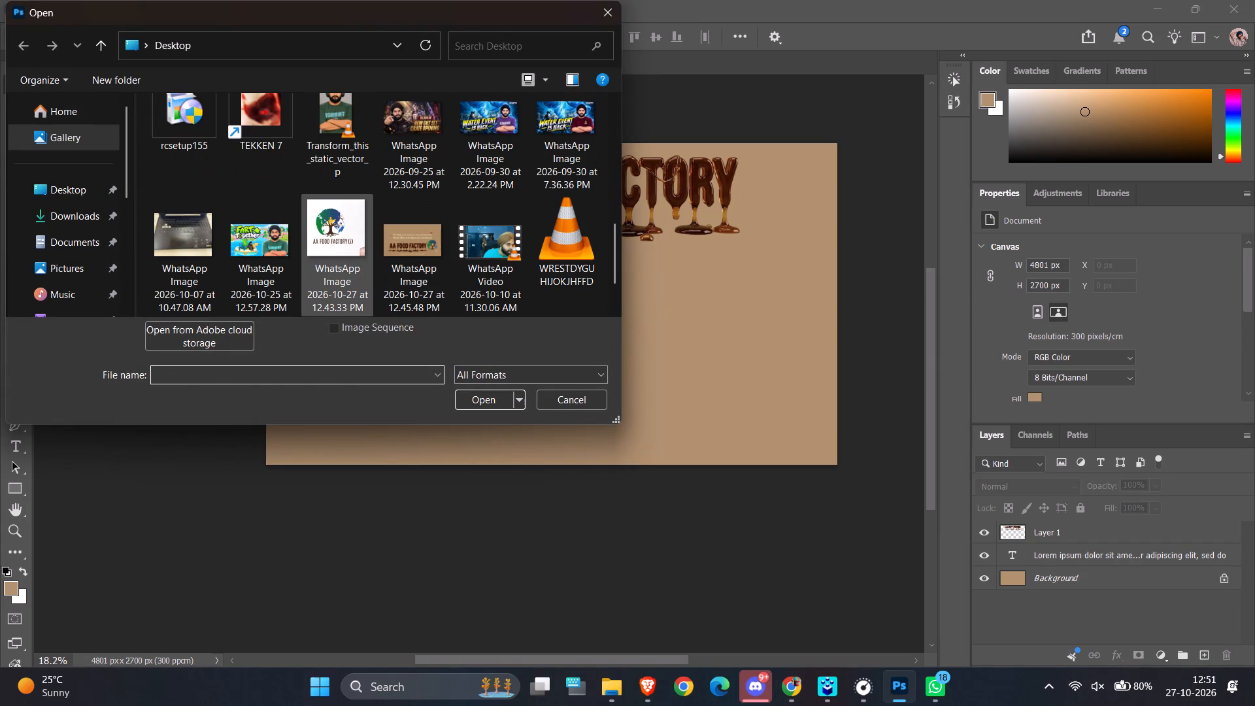
{"action": "left_click", "coordinate": [320, 248]}
{"action": "left_click", "coordinate": [478, 397]}
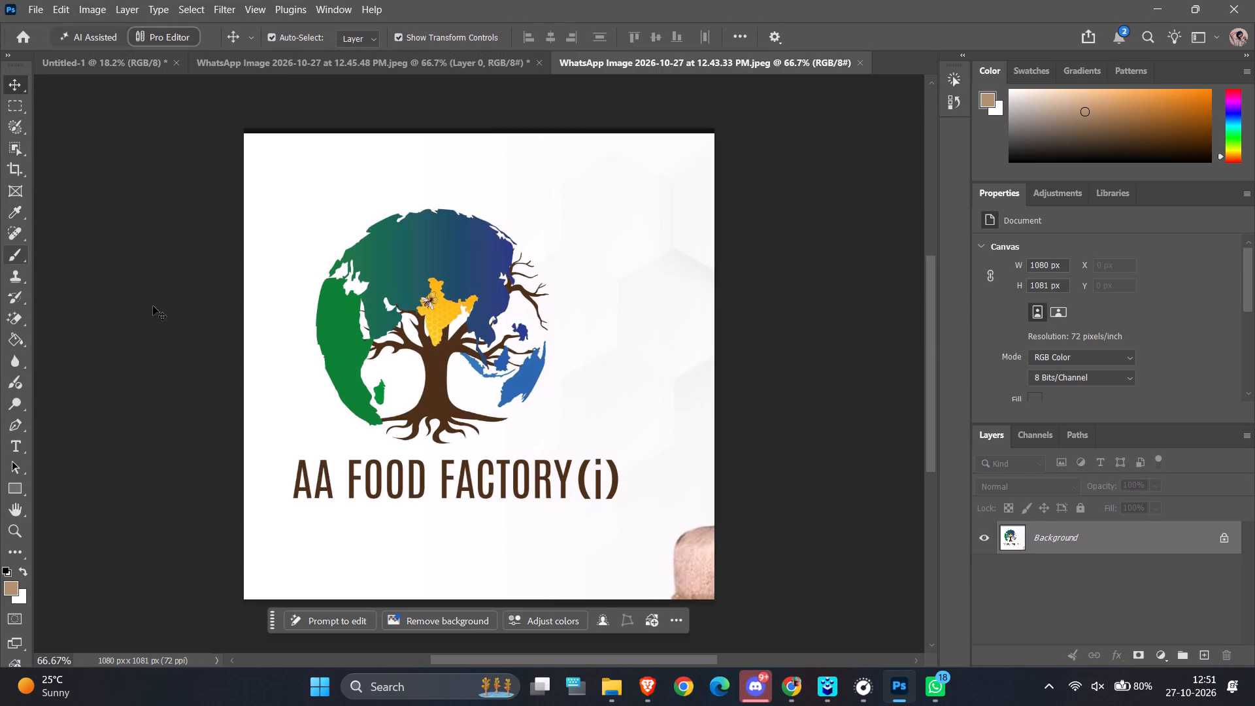
Crop the logo image to about 954 x 778 px around the globe tree and its lettering, removing the dark top edge and the corner object.
{"action": "scroll", "coordinate": [520, 416], "scroll_direction": "up", "scroll_amount": 11, "text": "ctrl"}
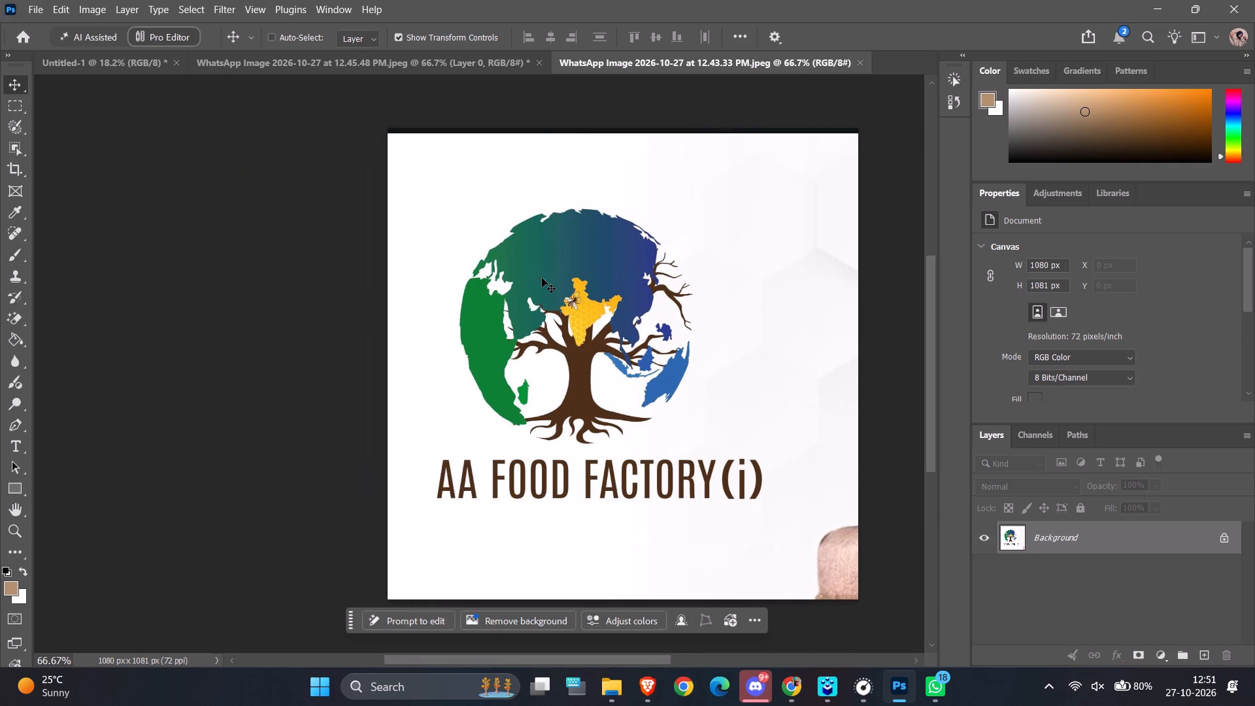
{"action": "left_click", "coordinate": [199, 1]}
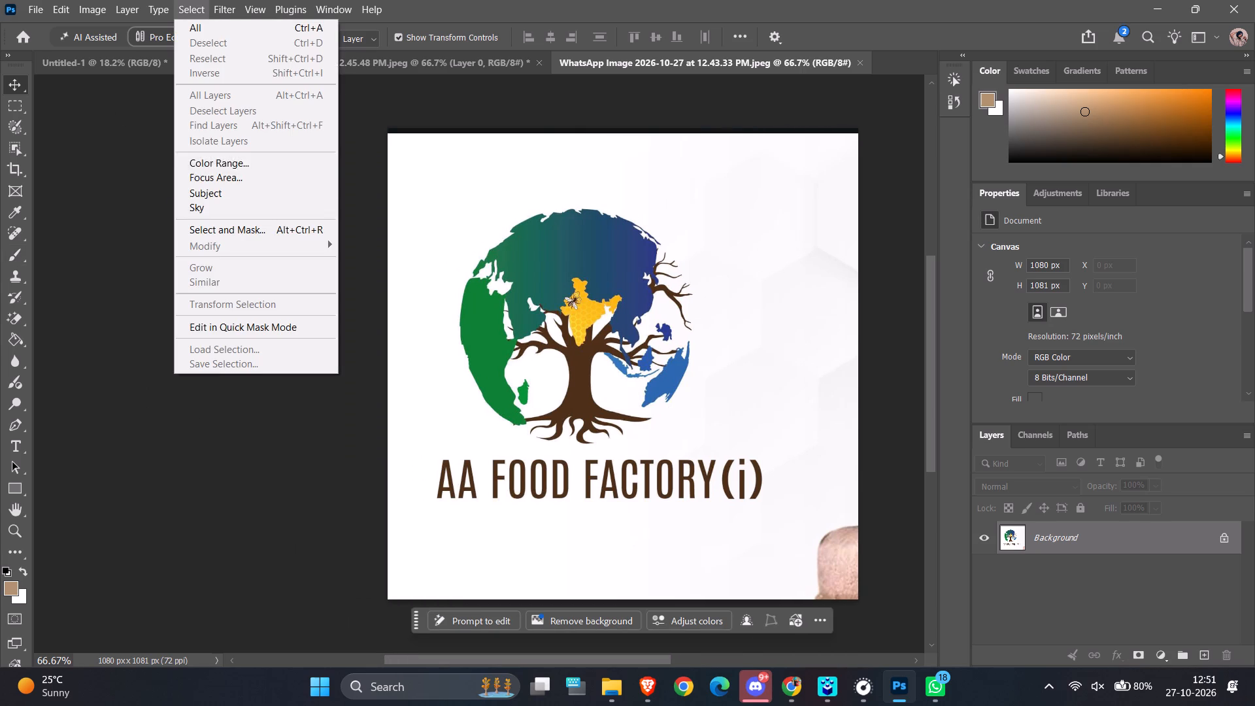
{"action": "left_click", "coordinate": [133, 482]}
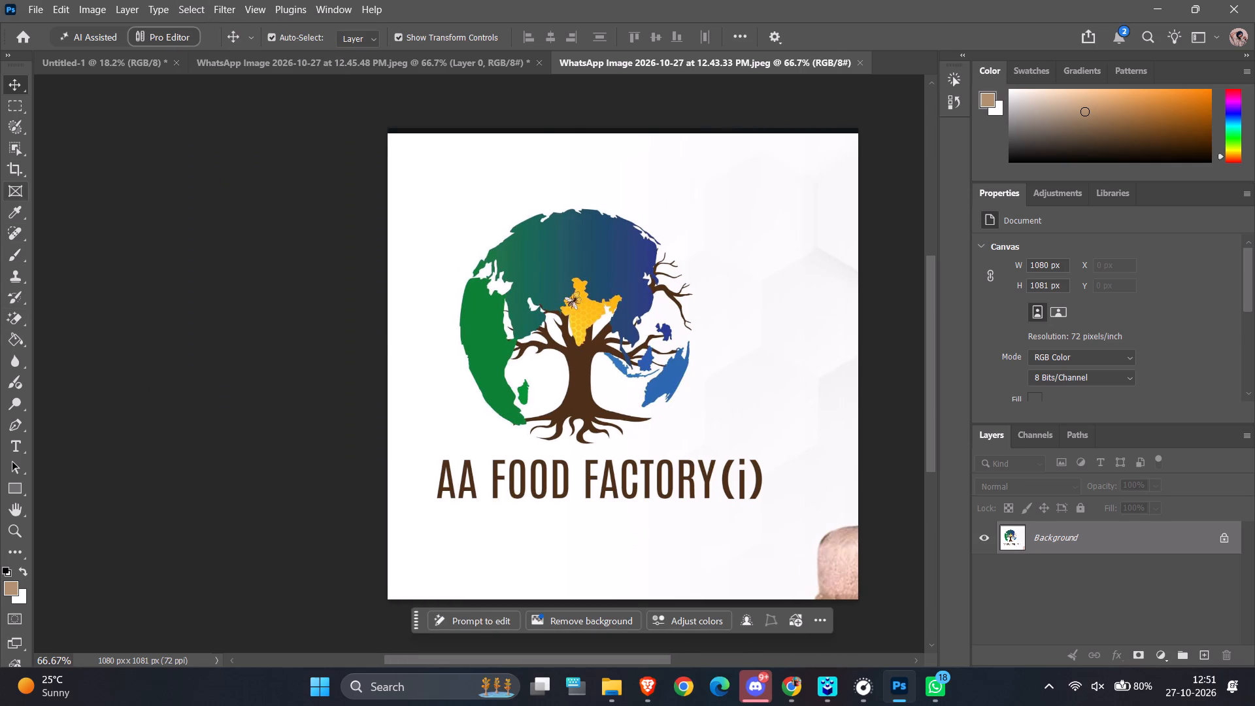
{"action": "left_click", "coordinate": [17, 163]}
{"action": "left_click_drag", "start_coordinate": [857, 371], "coordinate": [829, 390]}
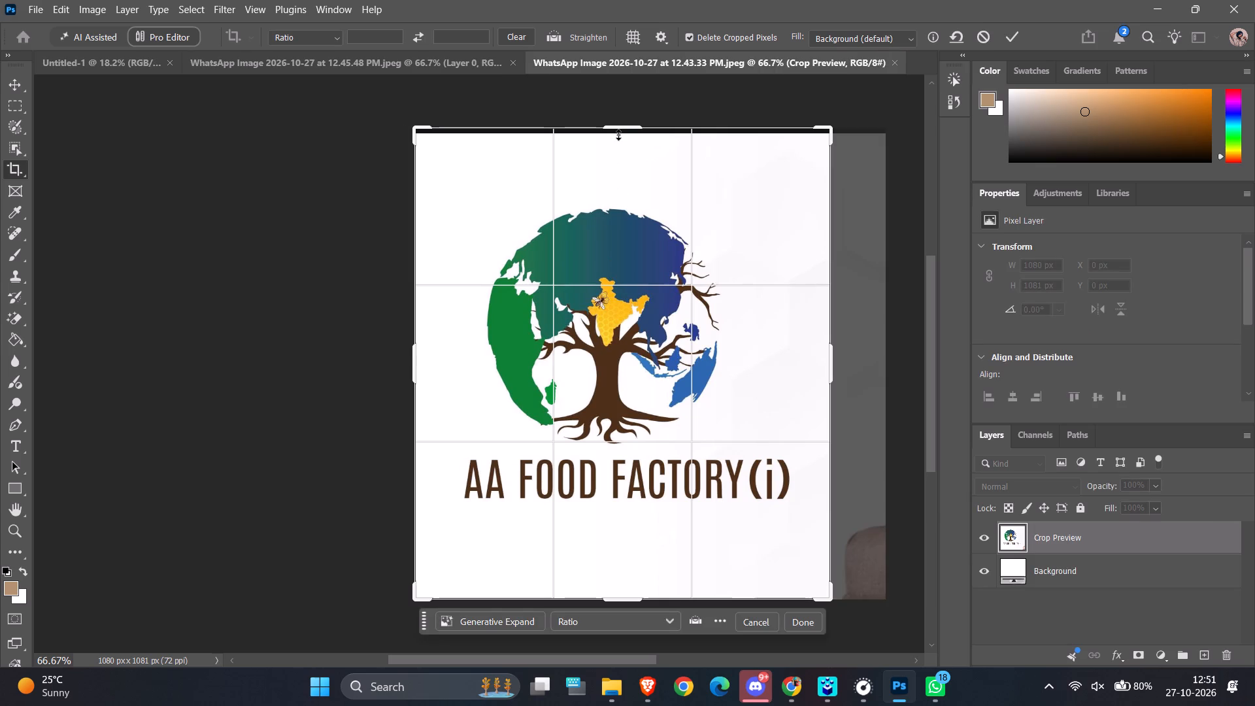
{"action": "left_click_drag", "start_coordinate": [617, 124], "coordinate": [622, 159]}
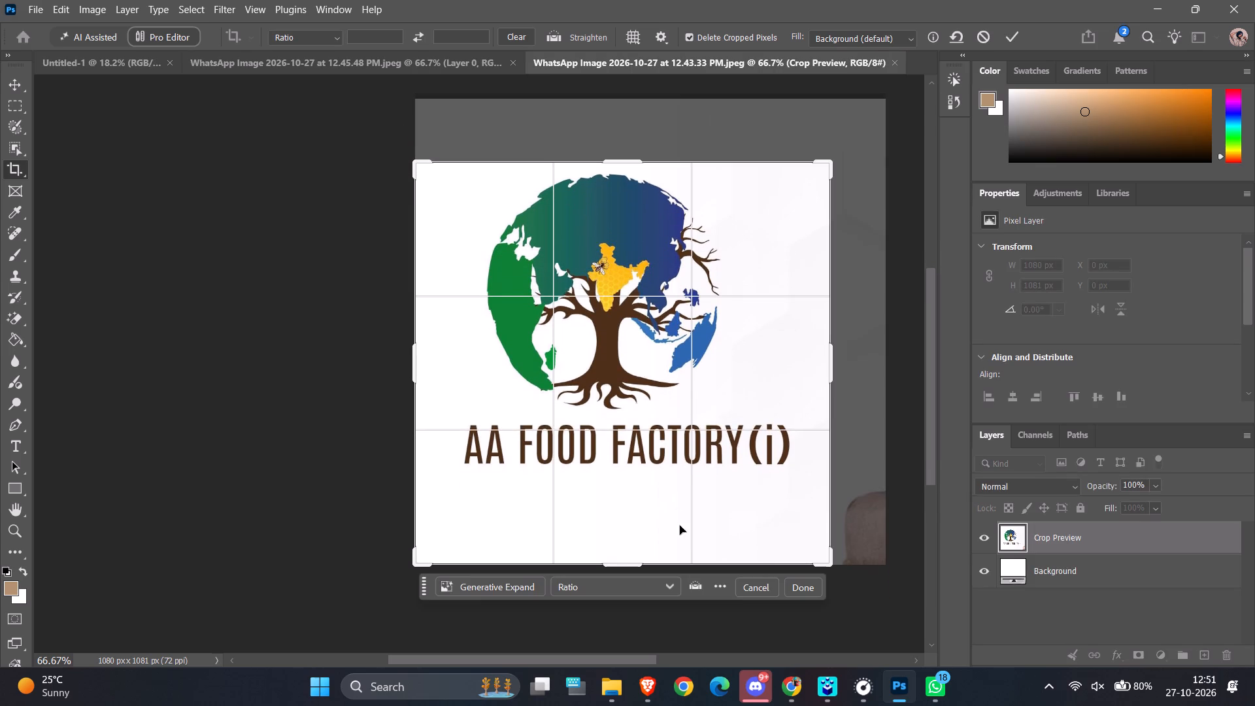
{"action": "left_click_drag", "start_coordinate": [624, 569], "coordinate": [625, 538]}
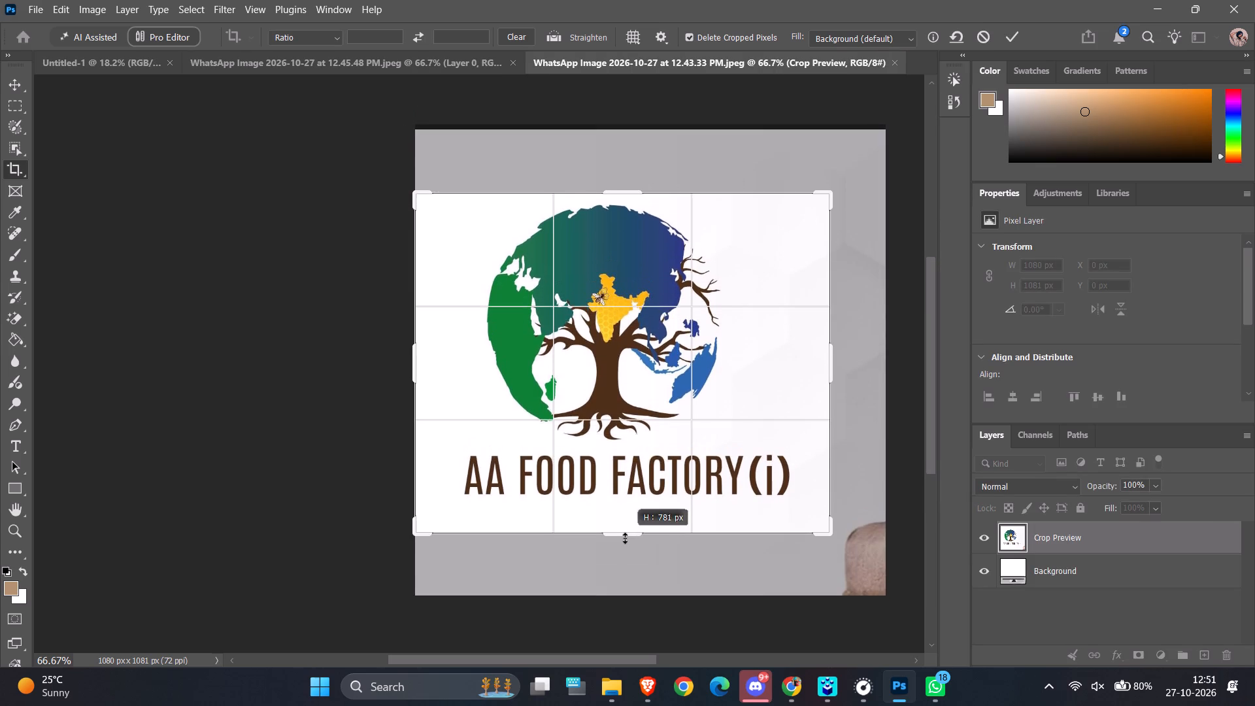
{"action": "left_click_drag", "start_coordinate": [625, 538], "coordinate": [625, 537]}
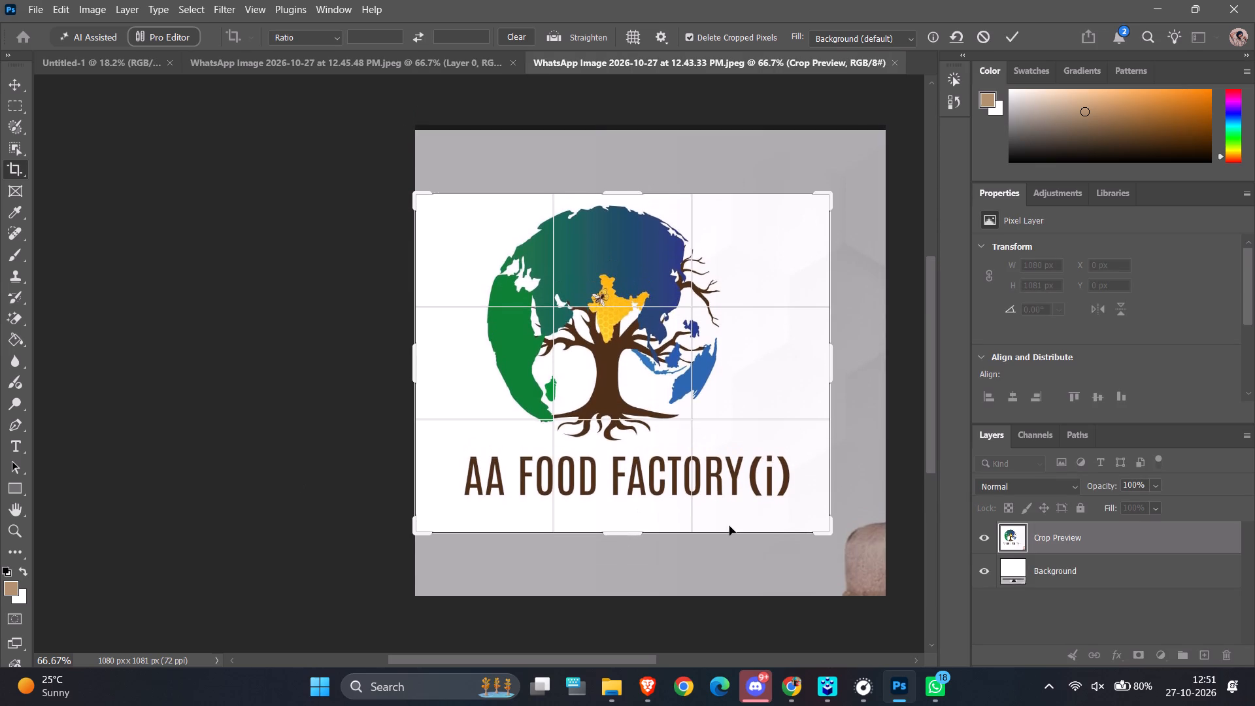
{"action": "left_click", "coordinate": [803, 551]}
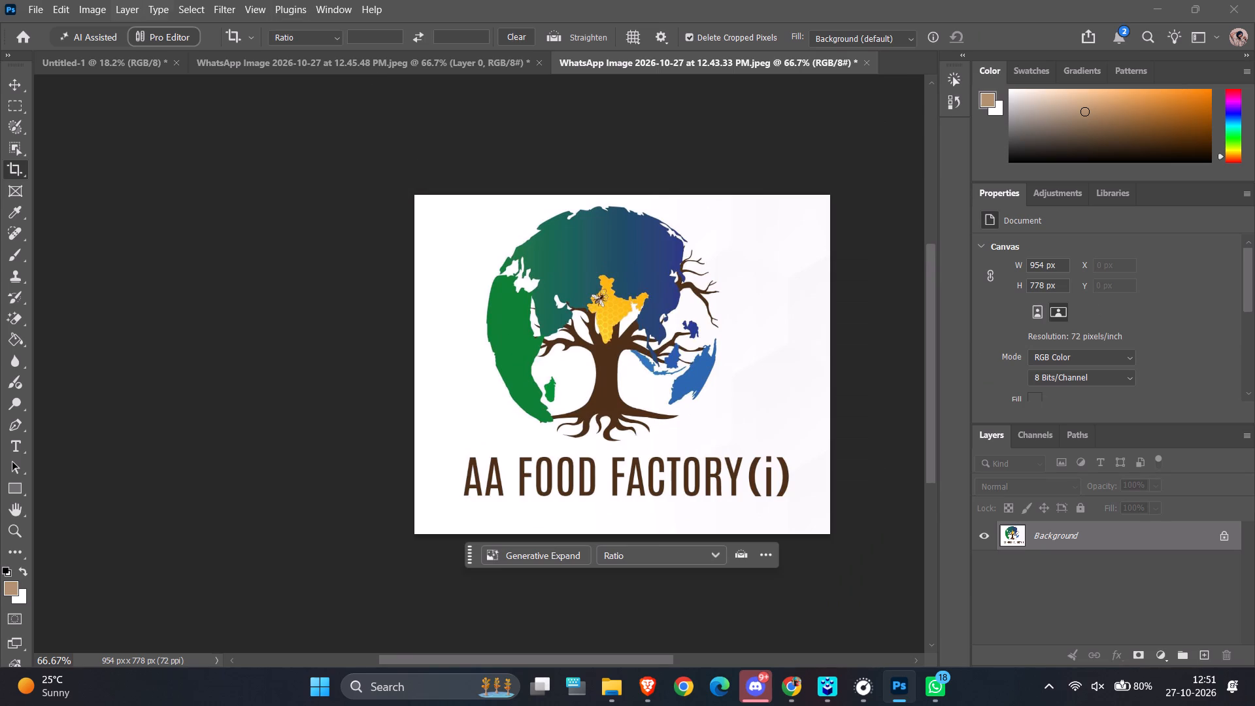
Select the subject of the cropped logo image automatically.
{"action": "left_click", "coordinate": [189, 7]}
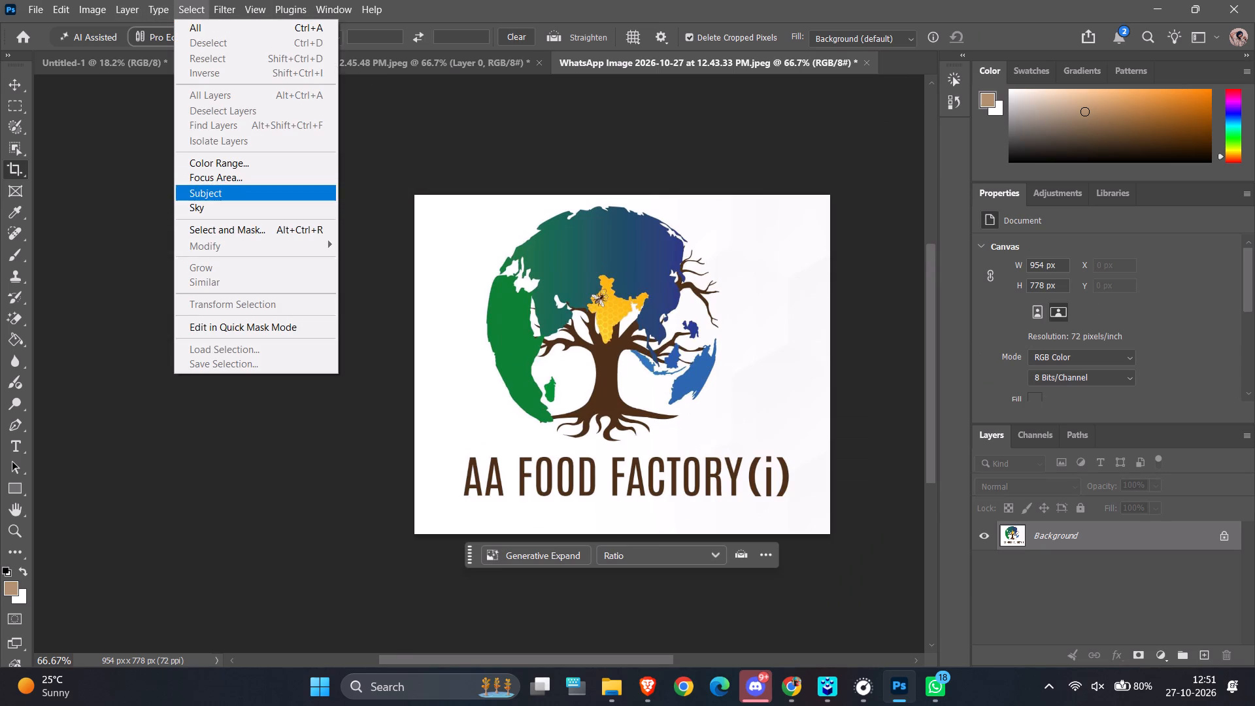
{"action": "left_click", "coordinate": [220, 192]}
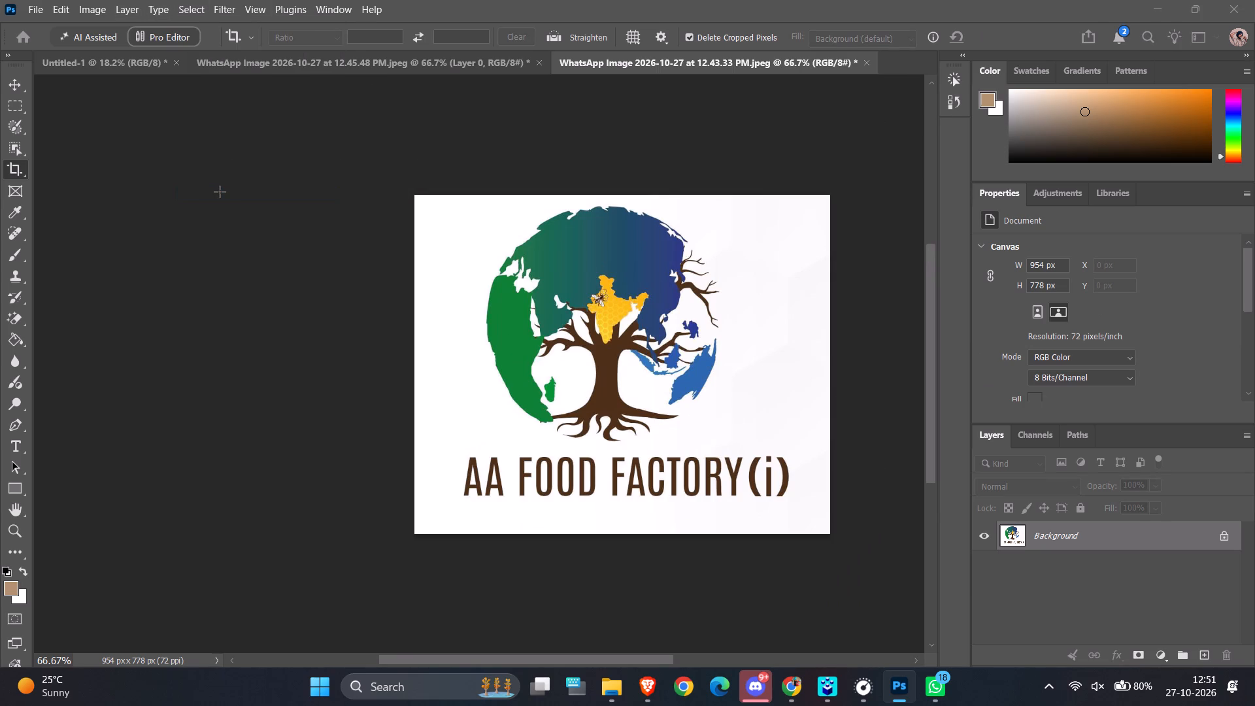
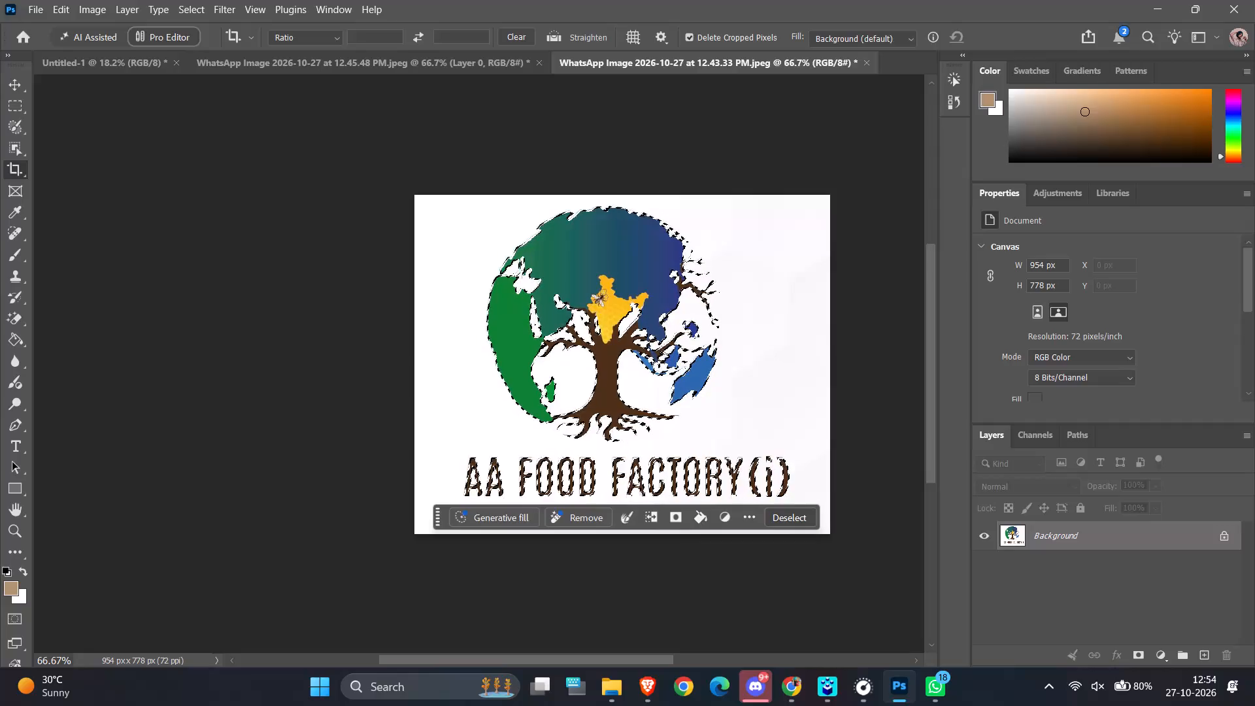
Move the selected globe-tree logo from its image into the Untitled-1 banner, placing it near the middle of the canvas.
{"action": "left_click", "coordinate": [10, 80]}
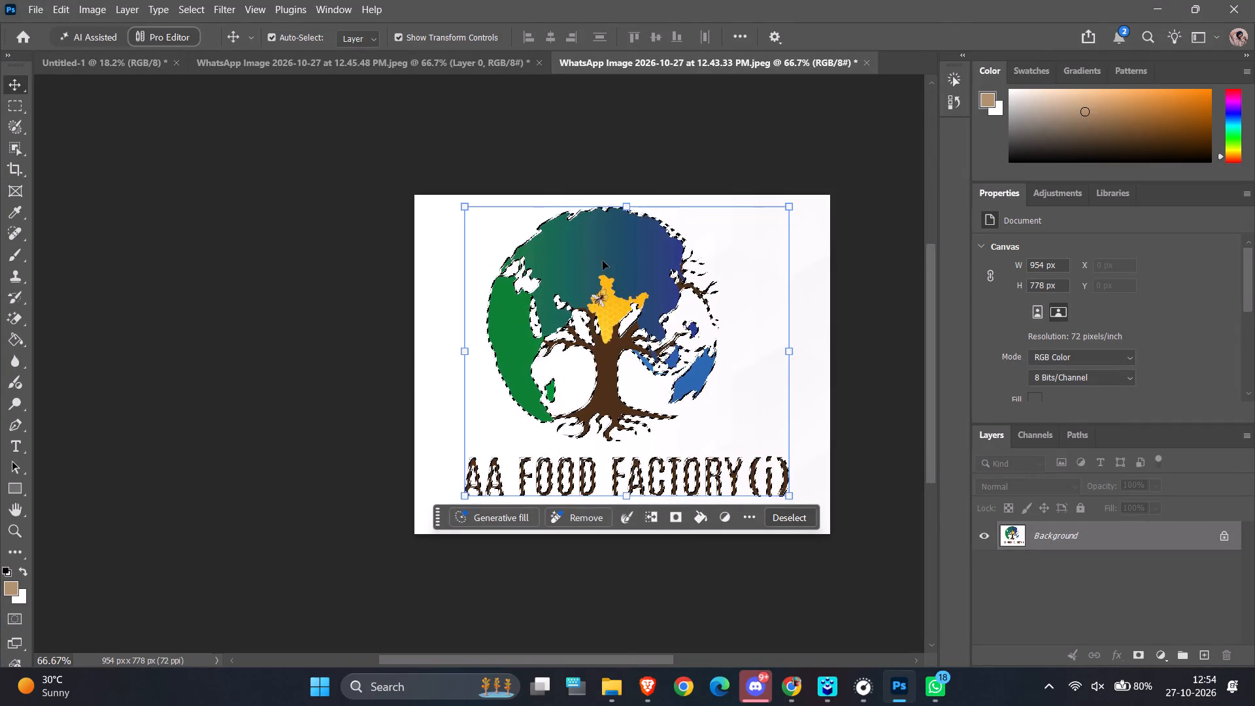
{"action": "left_click_drag", "start_coordinate": [603, 261], "coordinate": [221, 97]}
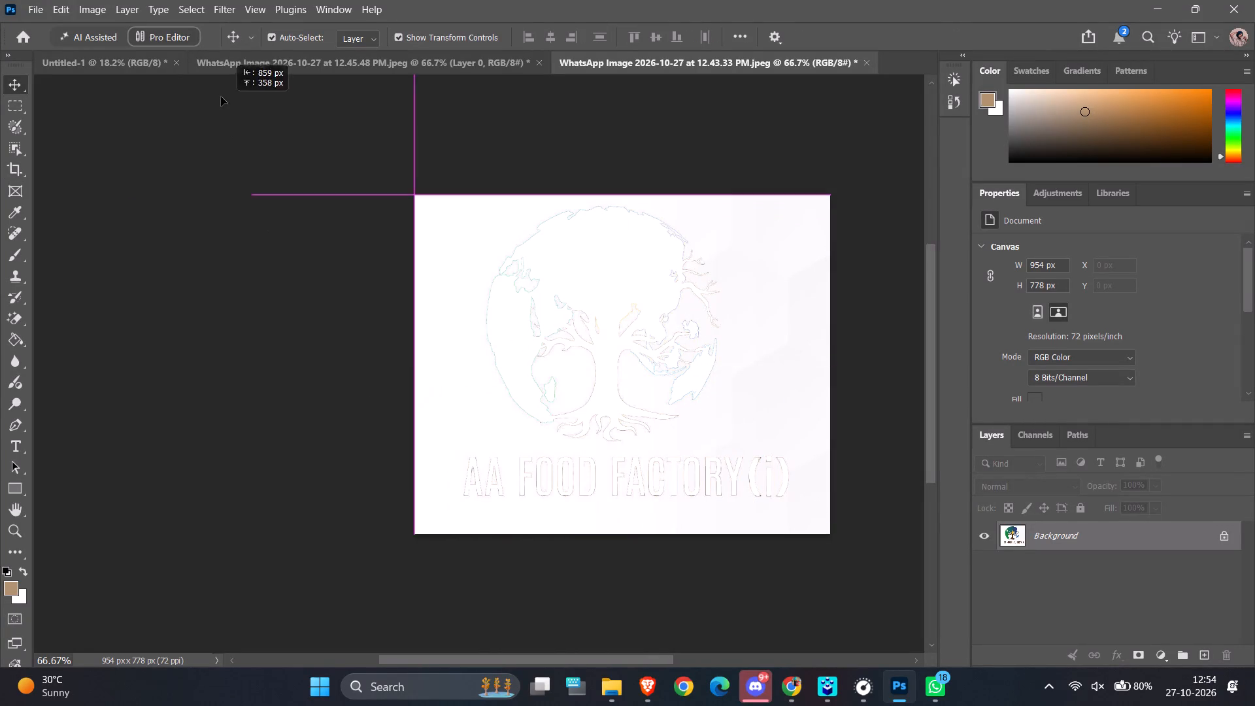
{"action": "left_click_drag", "start_coordinate": [221, 97], "coordinate": [527, 291]}
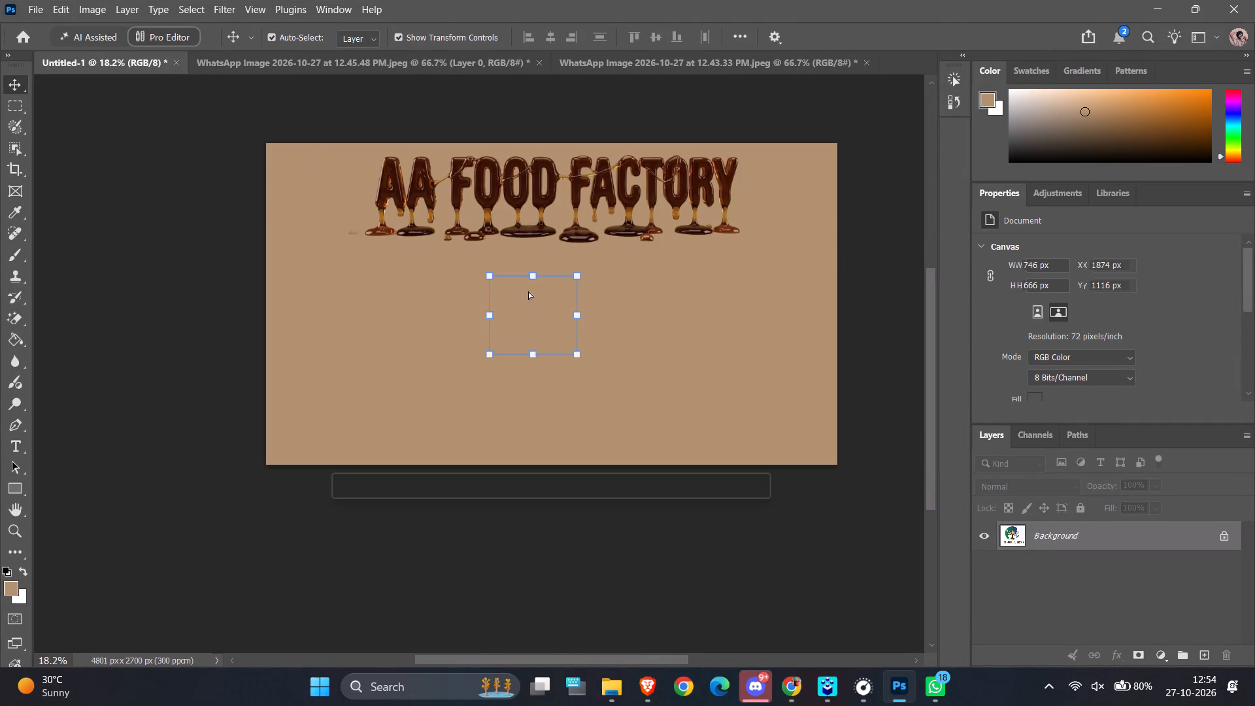
Move the globe-tree logo into the banner's top-left corner, at about X 78 px, Y 99 px, beside the lettering.
{"action": "scroll", "coordinate": [535, 345], "scroll_direction": "up", "scroll_amount": 6, "text": "ctrl"}
{"action": "scroll", "coordinate": [535, 345], "scroll_direction": "down", "scroll_amount": 4, "text": "ctrl"}
{"action": "scroll", "coordinate": [527, 339], "scroll_direction": "up", "scroll_amount": 5, "text": "ctrl+alt"}
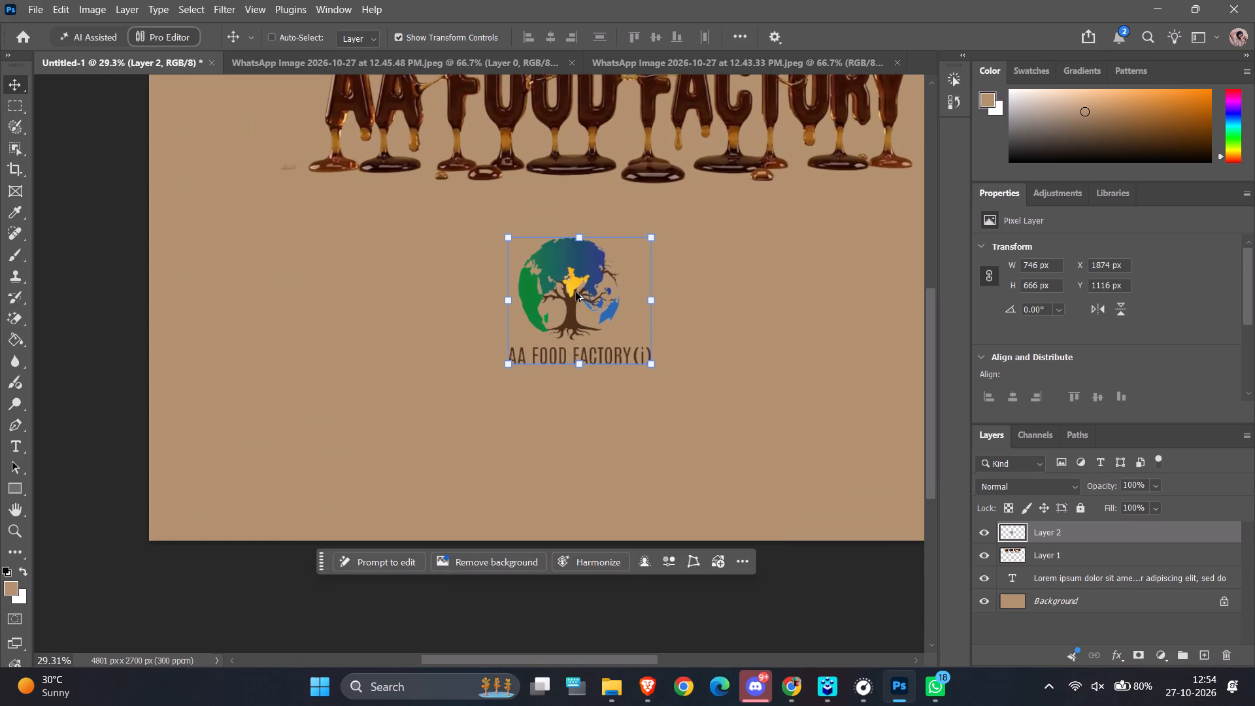
{"action": "left_click_drag", "start_coordinate": [576, 292], "coordinate": [501, 288], "text": "ctrl+alt"}
{"action": "key", "text": "ctrl+z"}
{"action": "left_click_drag", "start_coordinate": [590, 268], "coordinate": [302, 242]}
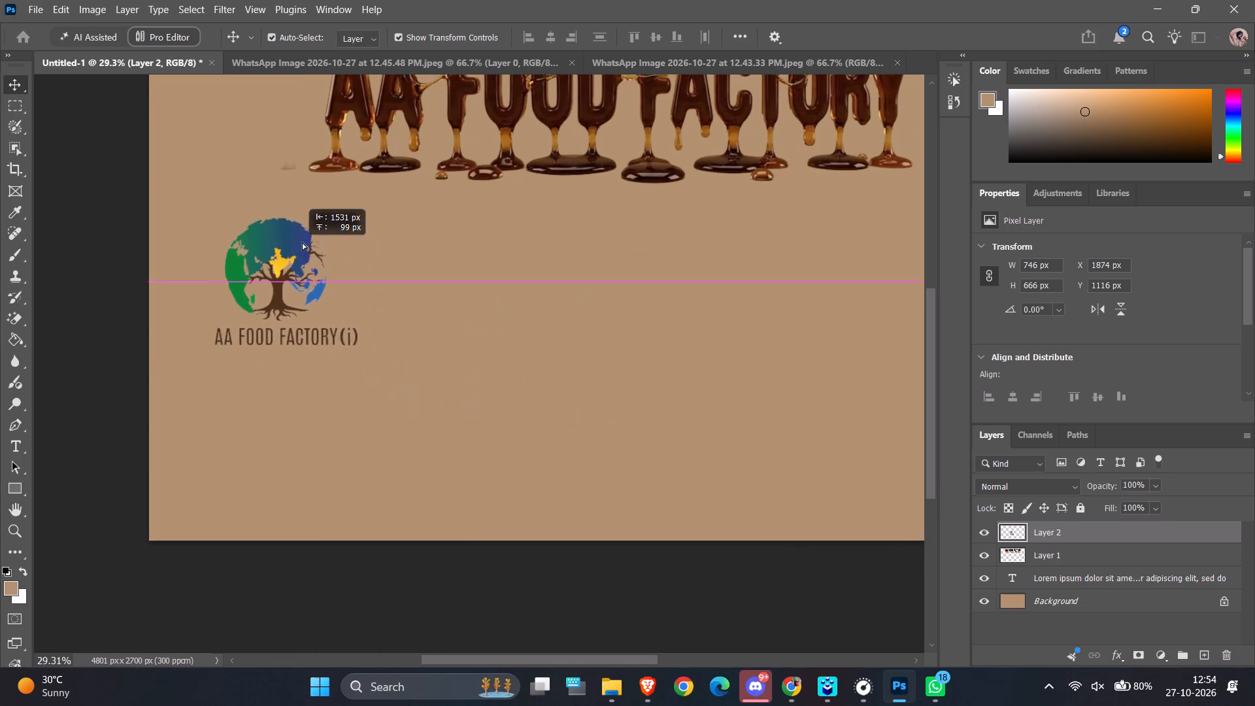
{"action": "left_click_drag", "start_coordinate": [302, 242], "coordinate": [309, 237]}
{"action": "scroll", "coordinate": [312, 252], "scroll_direction": "down", "scroll_amount": 4, "text": "ctrl+alt"}
{"action": "left_click_drag", "start_coordinate": [309, 257], "coordinate": [280, 175]}
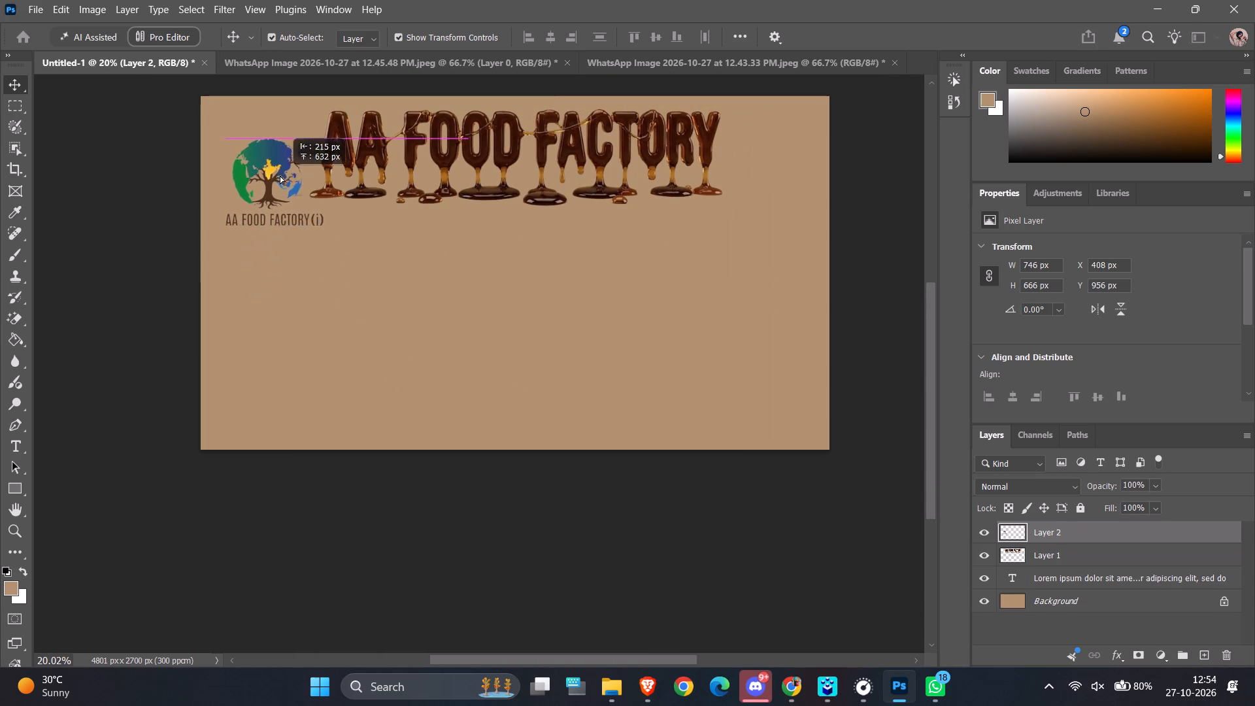
{"action": "left_click_drag", "start_coordinate": [280, 175], "coordinate": [266, 144]}
Scale the globe-tree logo down proportionally to about 71% and position it at about X 206 px, Y 164 px.
{"action": "left_click_drag", "start_coordinate": [212, 110], "coordinate": [215, 116]}
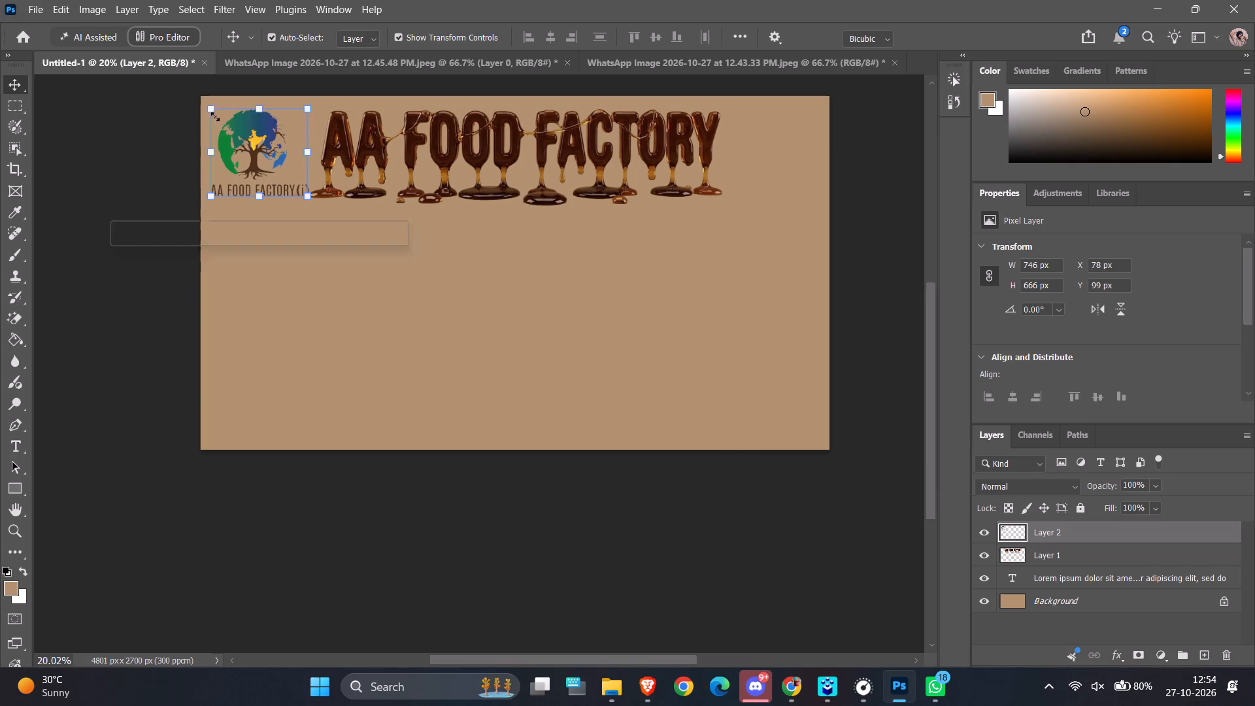
{"action": "left_click_drag", "start_coordinate": [215, 116], "coordinate": [233, 143]}
{"action": "left_click_drag", "start_coordinate": [281, 168], "coordinate": [270, 151]}
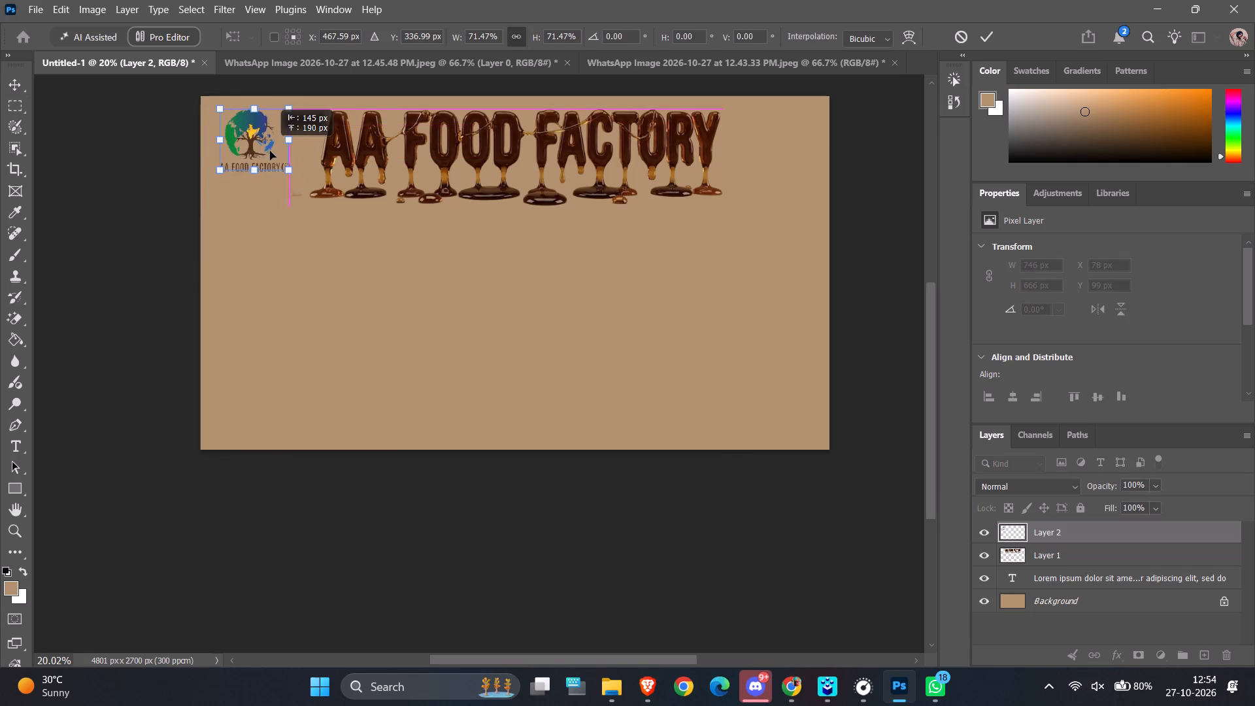
{"action": "left_click_drag", "start_coordinate": [270, 151], "coordinate": [270, 152]}
{"action": "left_click", "coordinate": [162, 250]}
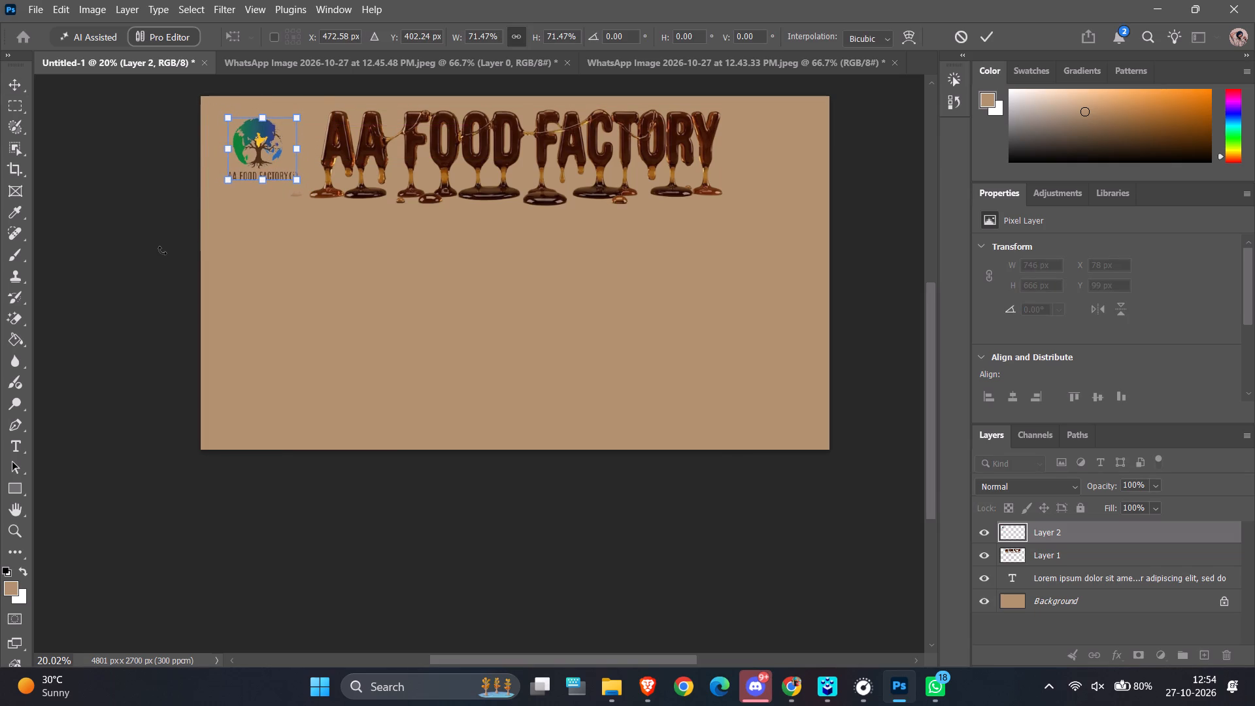
{"action": "left_click", "coordinate": [386, 222]}
{"action": "left_click", "coordinate": [68, 295]}
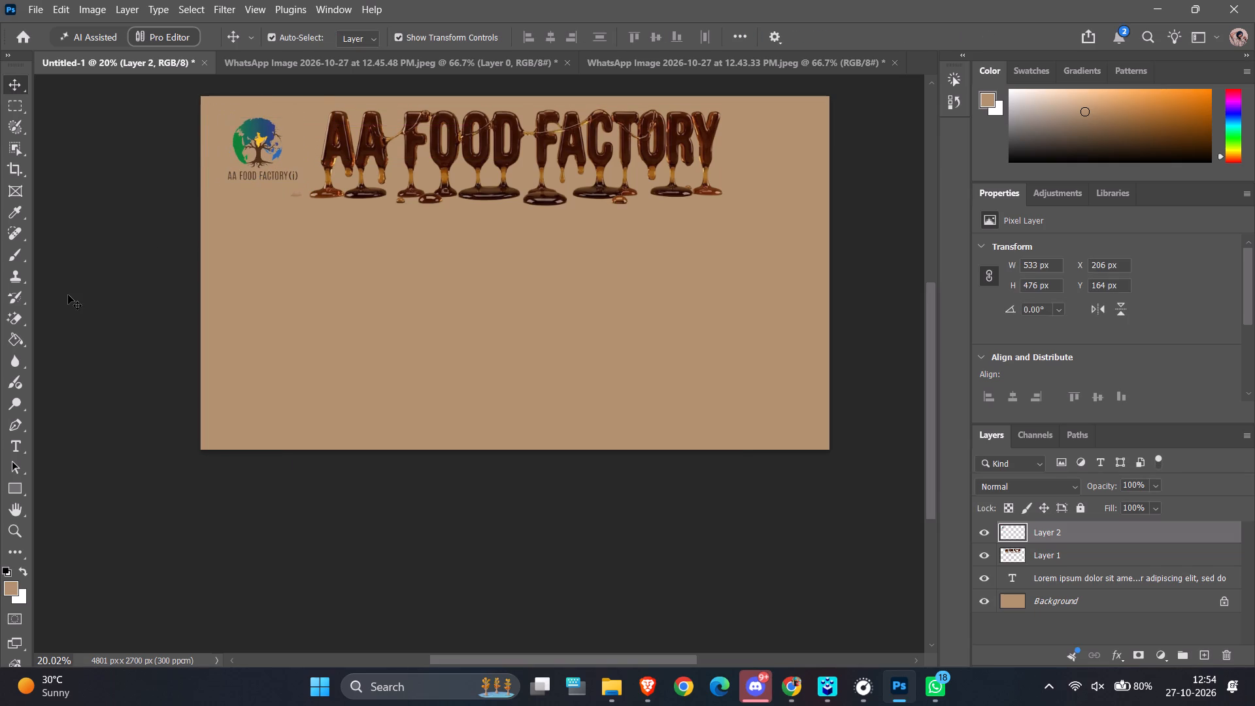
Erase the pale smudge beside the first drip of the AA FOOD FACTORY lettering using the Eraser at 42 px.
{"action": "left_click", "coordinate": [462, 137]}
{"action": "scroll", "coordinate": [262, 220], "scroll_direction": "up", "scroll_amount": 8, "text": "ctrl+alt"}
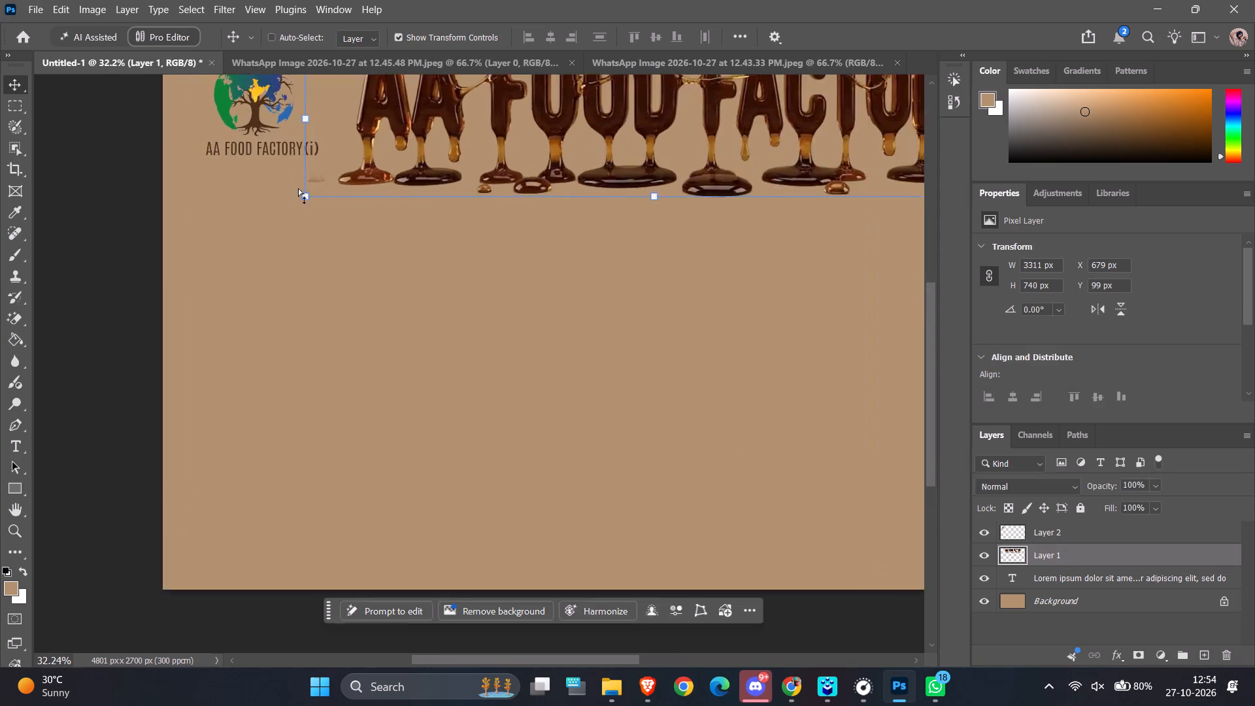
{"action": "scroll", "coordinate": [298, 188], "scroll_direction": "up", "scroll_amount": 12, "text": "ctrl+alt"}
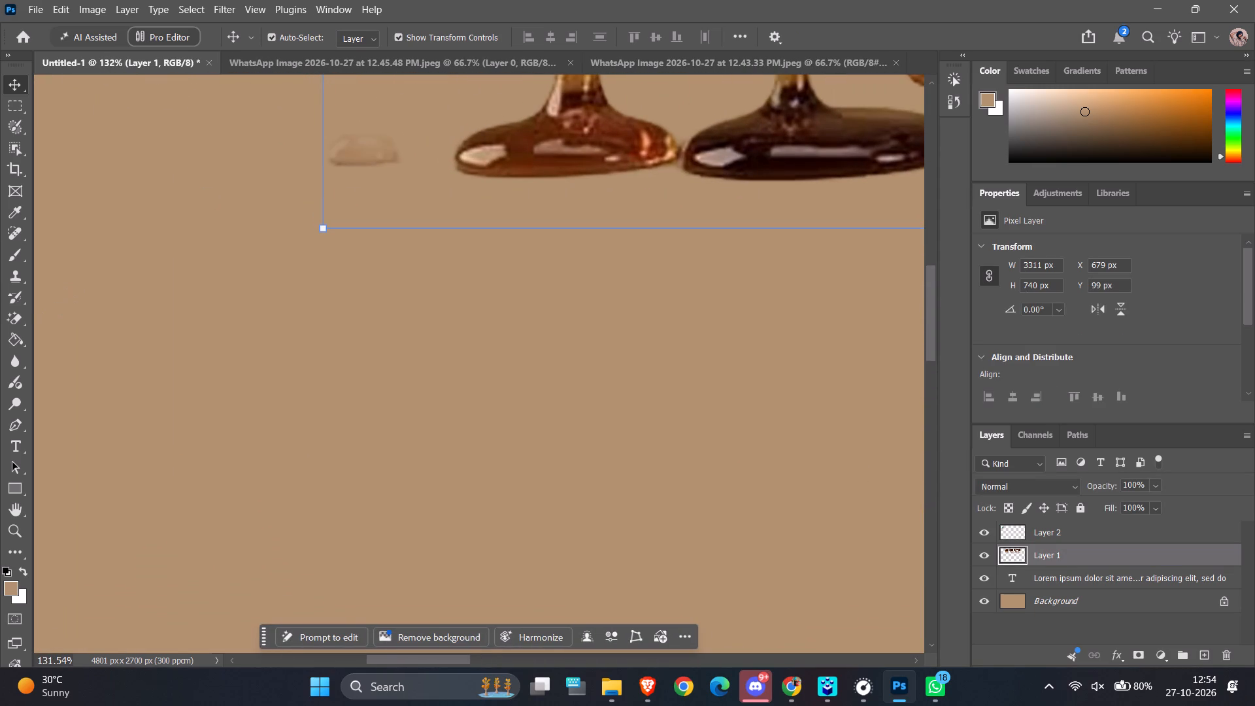
{"action": "left_click", "coordinate": [22, 316]}
{"action": "right_click", "coordinate": [22, 316]}
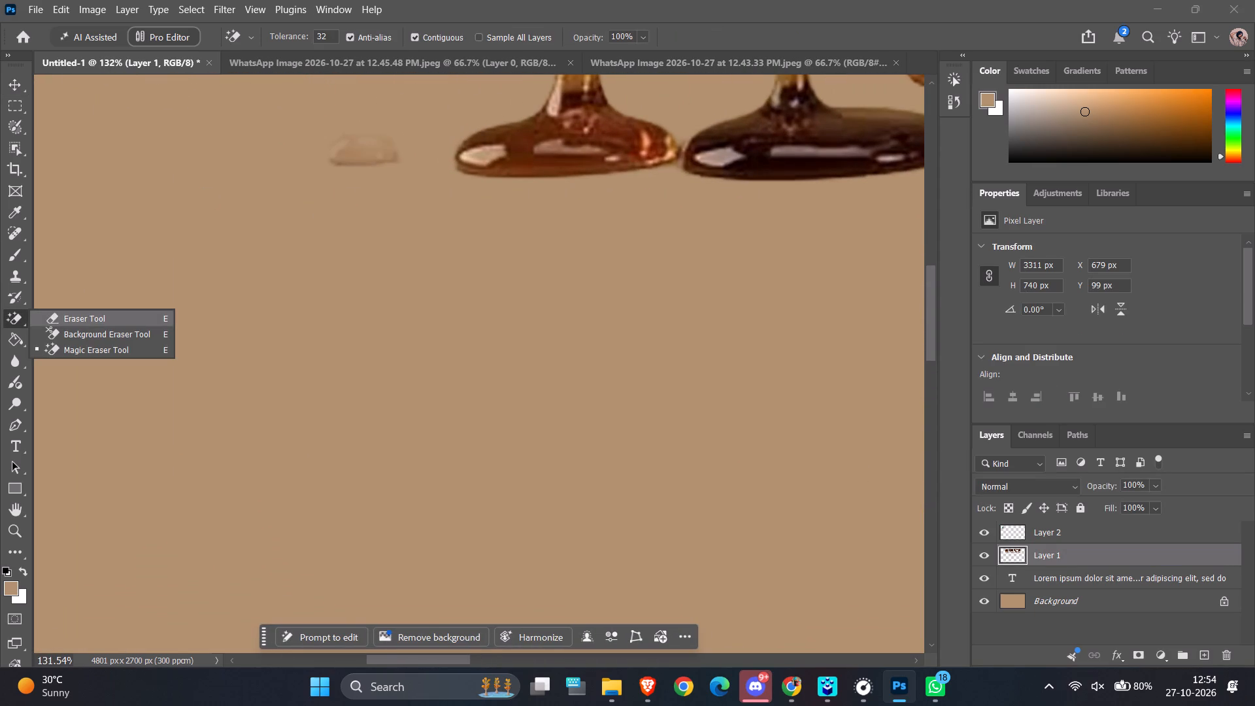
{"action": "left_click", "coordinate": [71, 317]}
{"action": "left_click_drag", "start_coordinate": [385, 137], "coordinate": [393, 151]}
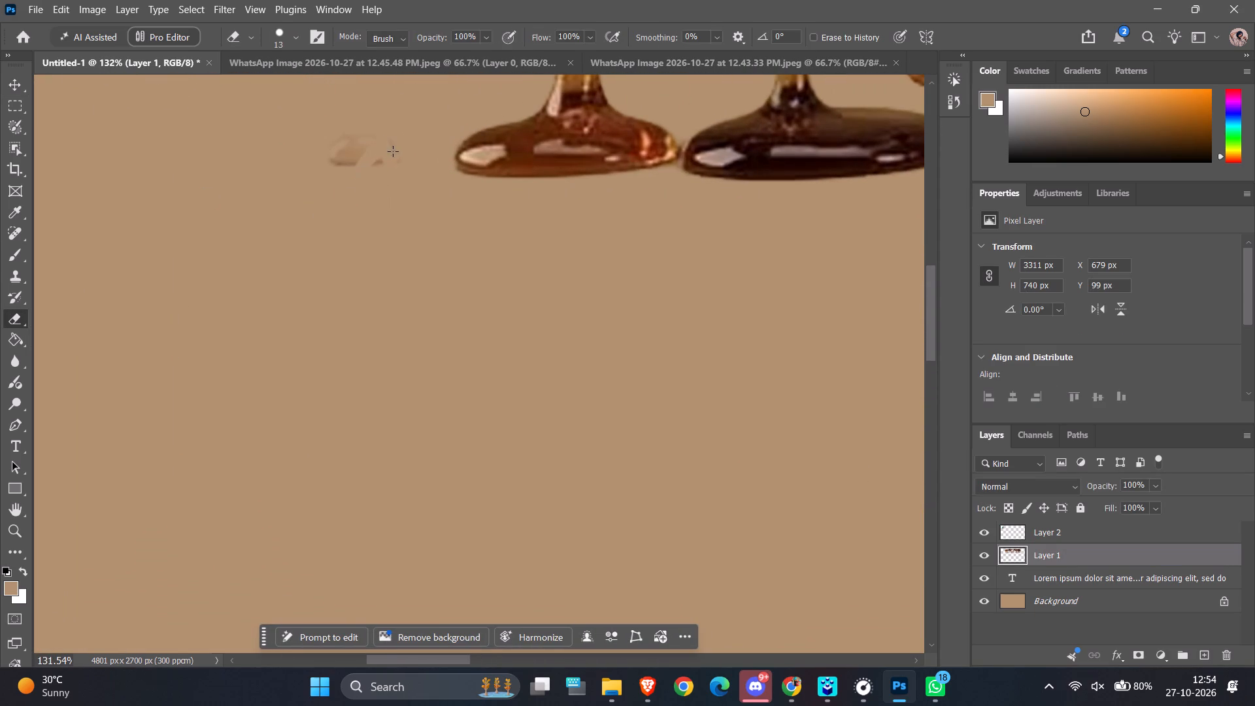
{"action": "right_click", "coordinate": [393, 151]}
{"action": "left_click_drag", "start_coordinate": [487, 191], "coordinate": [500, 192]}
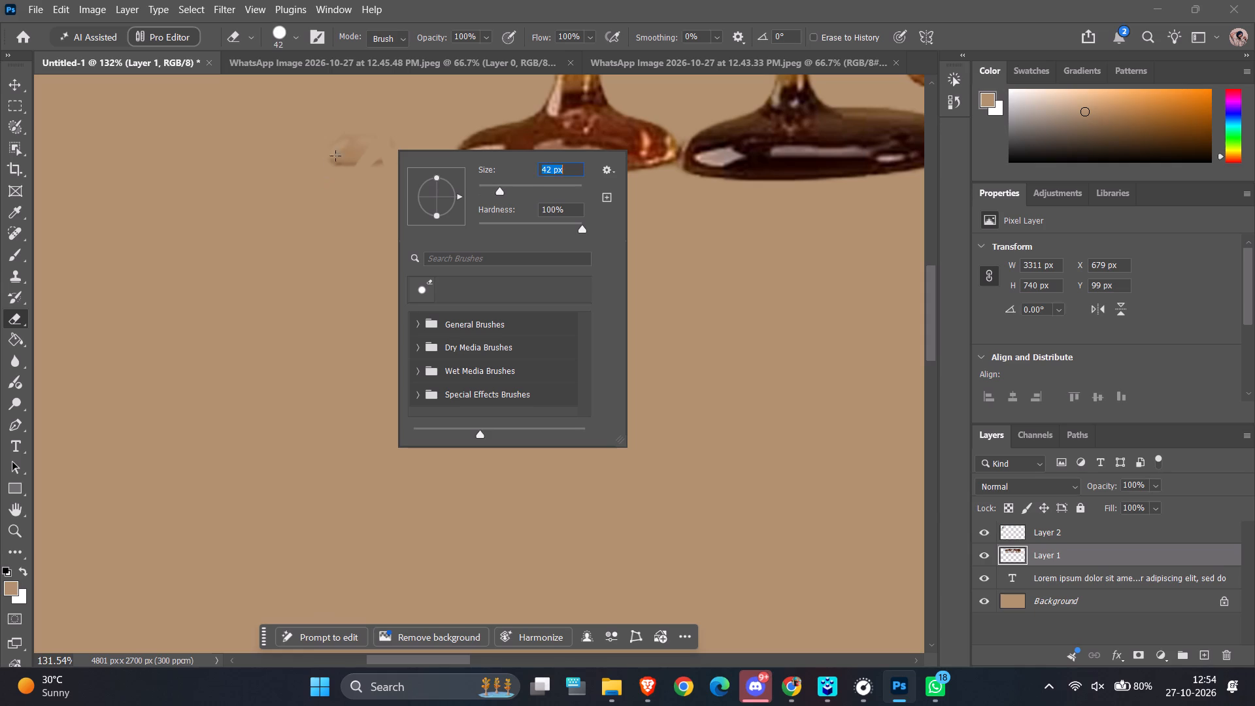
{"action": "left_click_drag", "start_coordinate": [350, 148], "coordinate": [335, 165]}
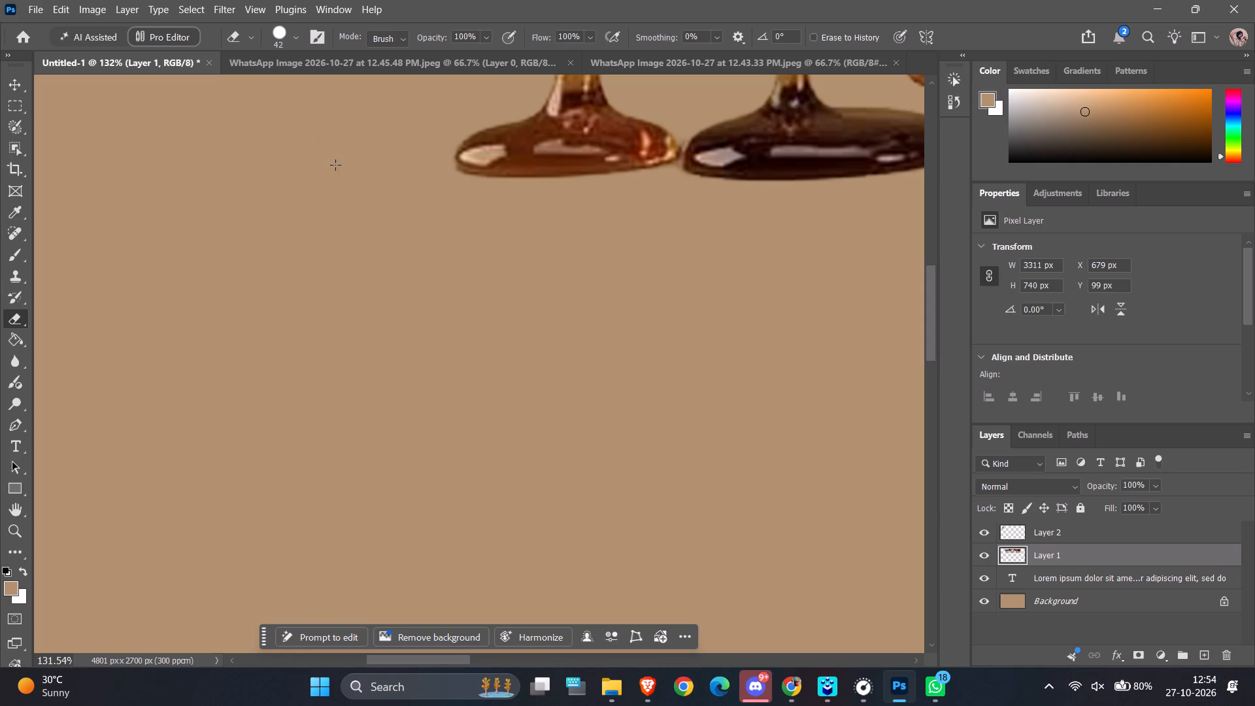
{"action": "left_click_drag", "start_coordinate": [335, 165], "coordinate": [333, 186]}
Move the AA FOOD FACTORY lettering about 400 px to the right, to about X 1224 px, keeping its height.
{"action": "scroll", "coordinate": [333, 186], "scroll_direction": "down", "scroll_amount": 17, "text": "ctrl+alt"}
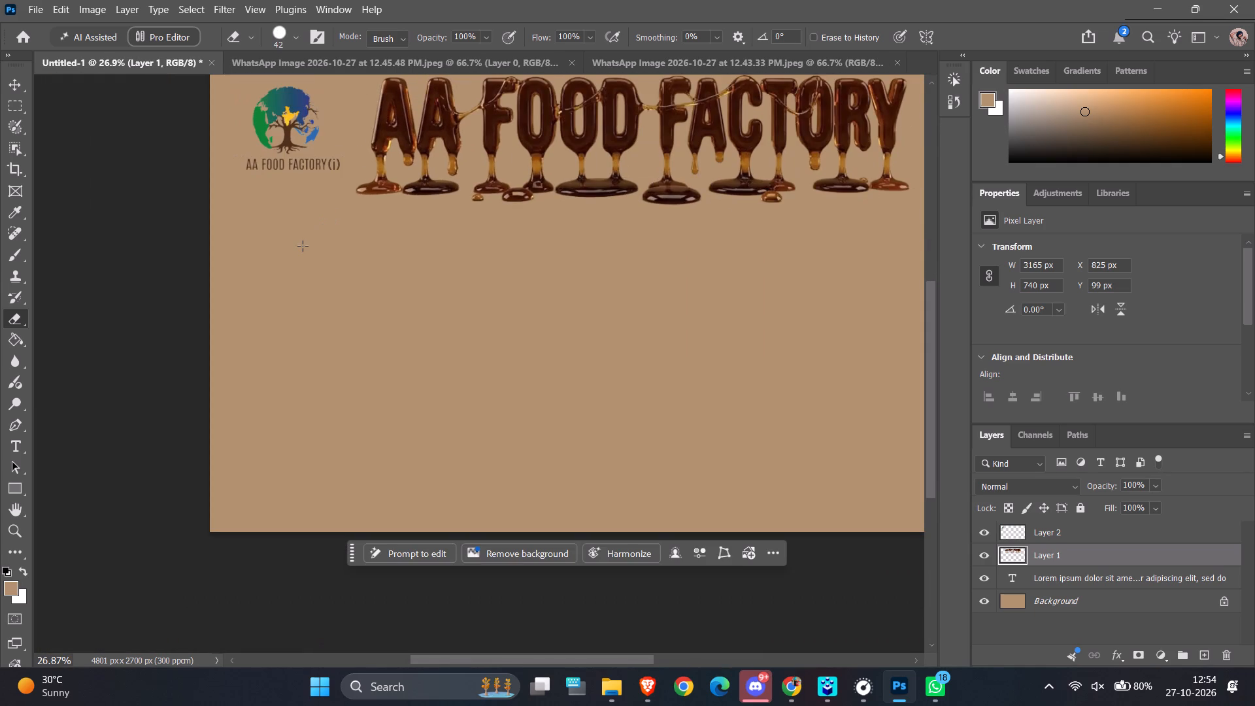
{"action": "scroll", "coordinate": [286, 261], "scroll_direction": "down", "scroll_amount": 3}
{"action": "scroll", "coordinate": [285, 269], "scroll_direction": "up", "scroll_amount": 9}
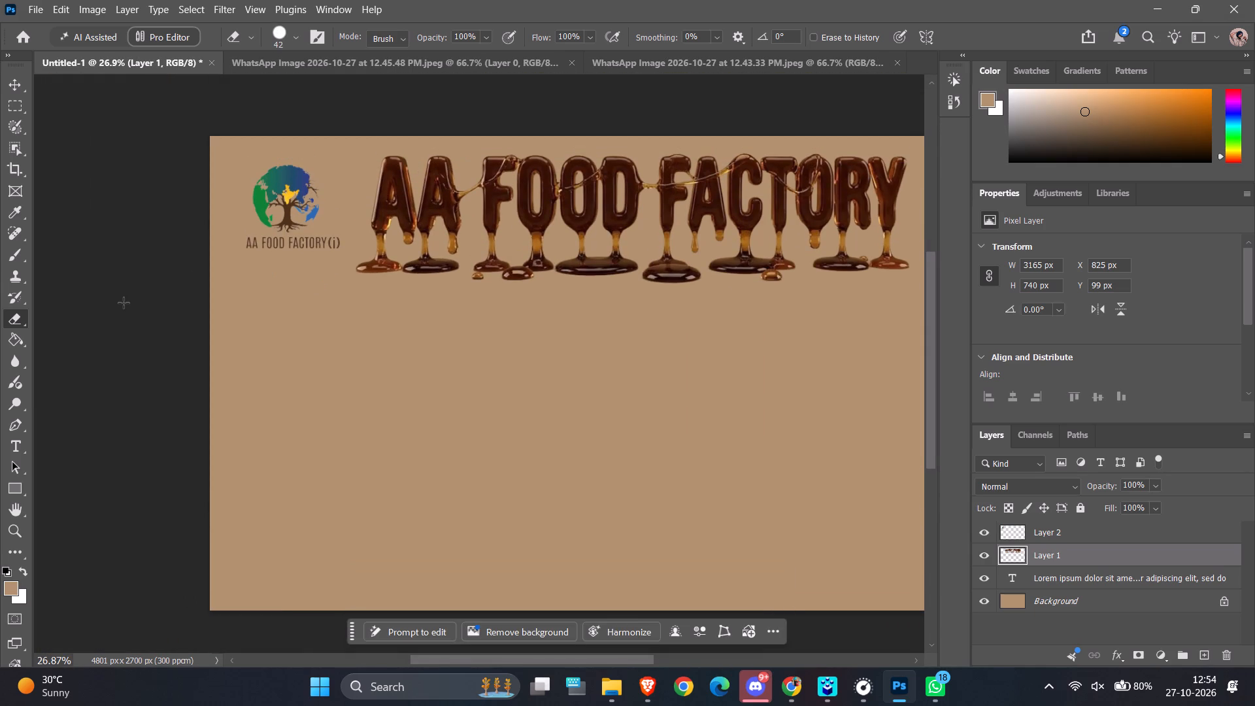
{"action": "left_click", "coordinate": [124, 303]}
{"action": "left_click", "coordinate": [23, 90]}
{"action": "scroll", "coordinate": [71, 284], "scroll_direction": "down", "scroll_amount": 11}
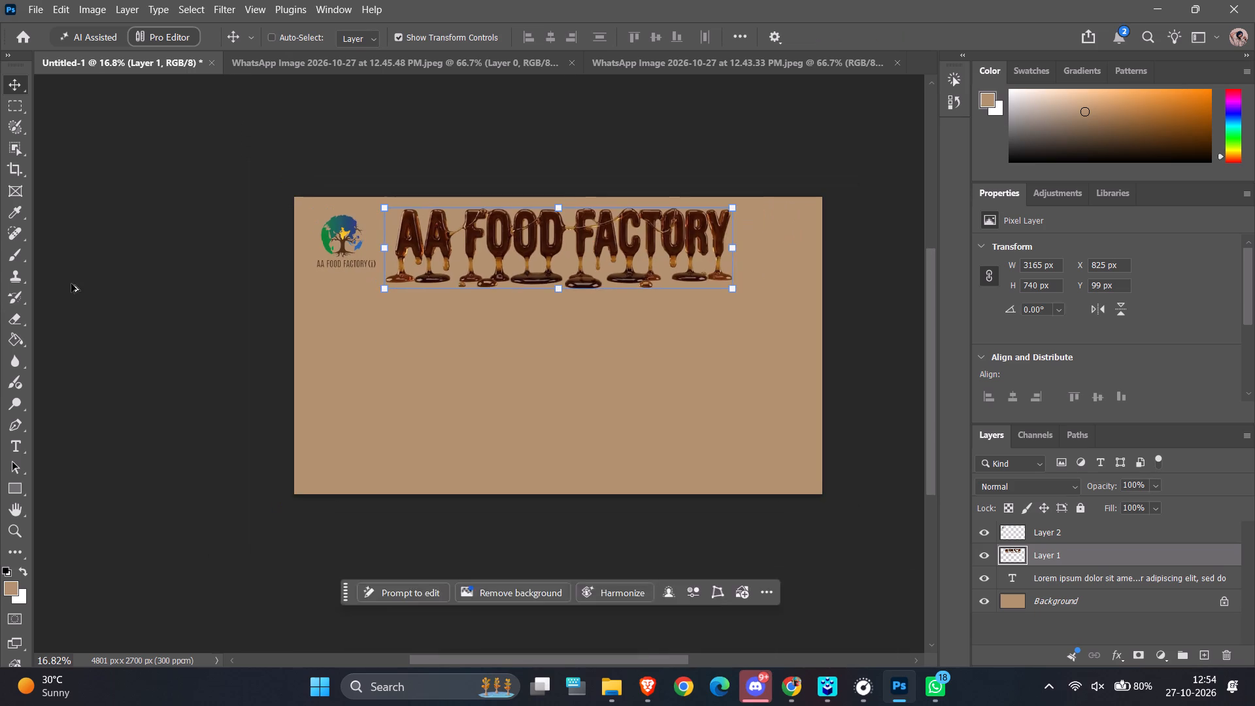
{"action": "left_click", "coordinate": [837, 331], "text": "ctrl+alt"}
{"action": "scroll", "coordinate": [837, 331], "scroll_direction": "up", "scroll_amount": 3}
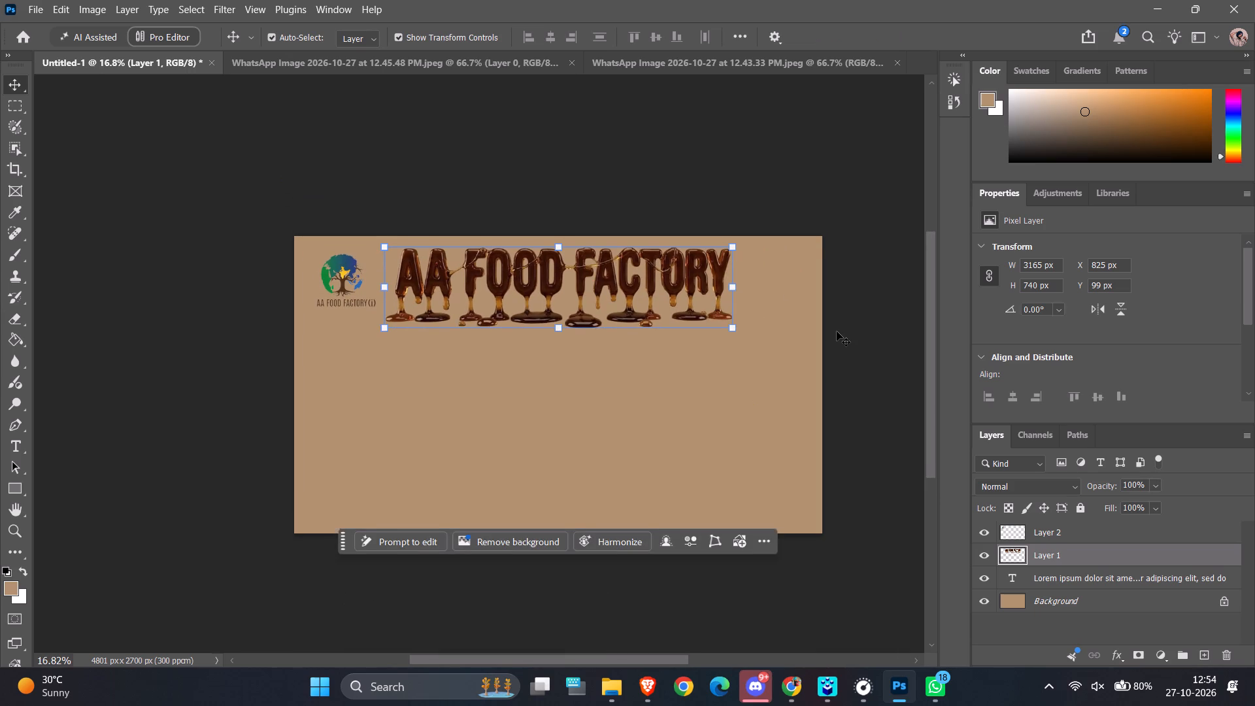
{"action": "scroll", "coordinate": [837, 331], "scroll_direction": "down", "scroll_amount": 4, "text": "ctrl"}
{"action": "scroll", "coordinate": [837, 331], "scroll_direction": "up", "scroll_amount": 5, "text": "ctrl+alt"}
{"action": "left_click_drag", "start_coordinate": [592, 250], "coordinate": [617, 250]}
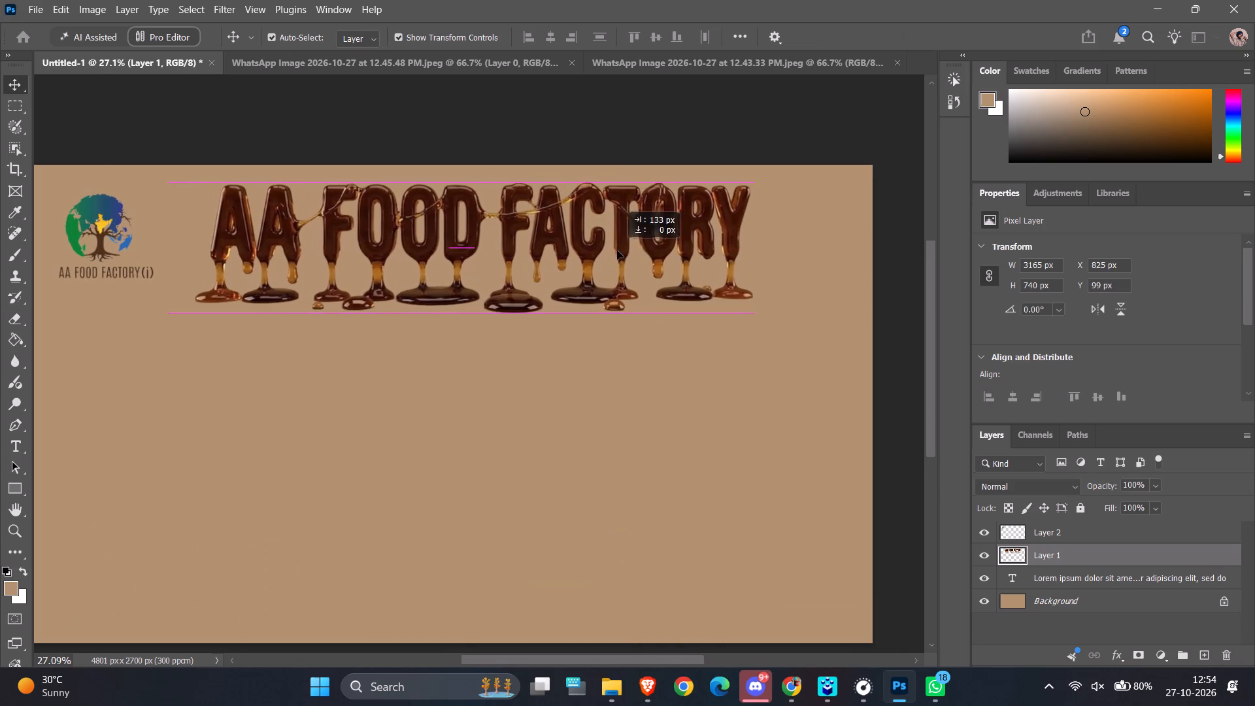
{"action": "left_click_drag", "start_coordinate": [617, 250], "coordinate": [662, 250]}
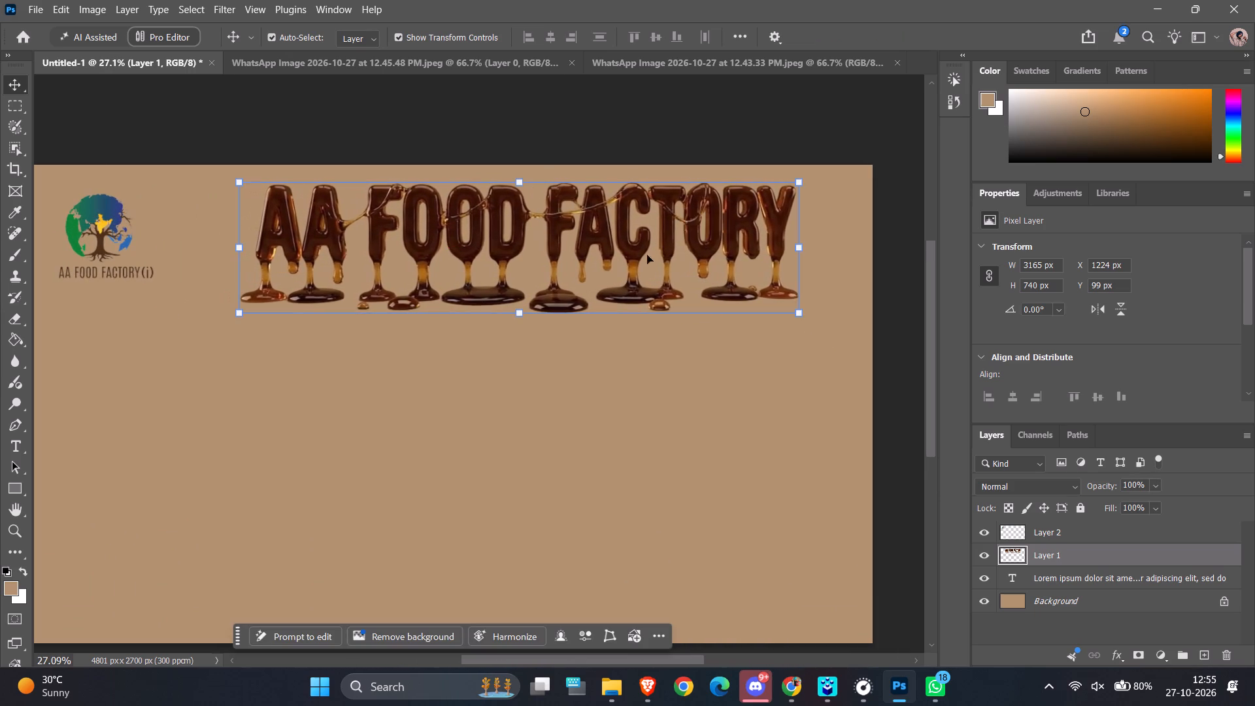
Enlarge the globe-tree logo proportionally to about 132% and nudge it slightly upward beside the lettering.
{"action": "scroll", "coordinate": [361, 286], "scroll_direction": "up", "scroll_amount": 6, "text": "ctrl"}
{"action": "left_click", "coordinate": [161, 237]}
{"action": "left_click", "coordinate": [181, 222]}
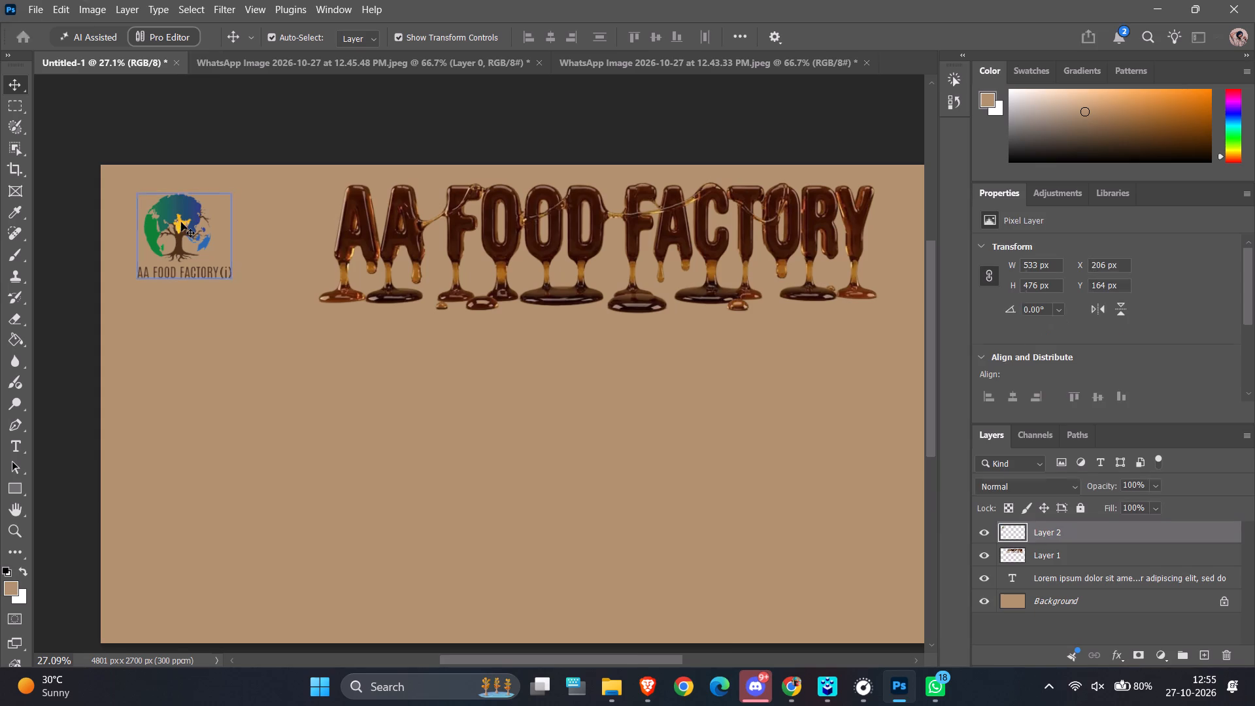
{"action": "left_click_drag", "start_coordinate": [235, 282], "coordinate": [262, 307]}
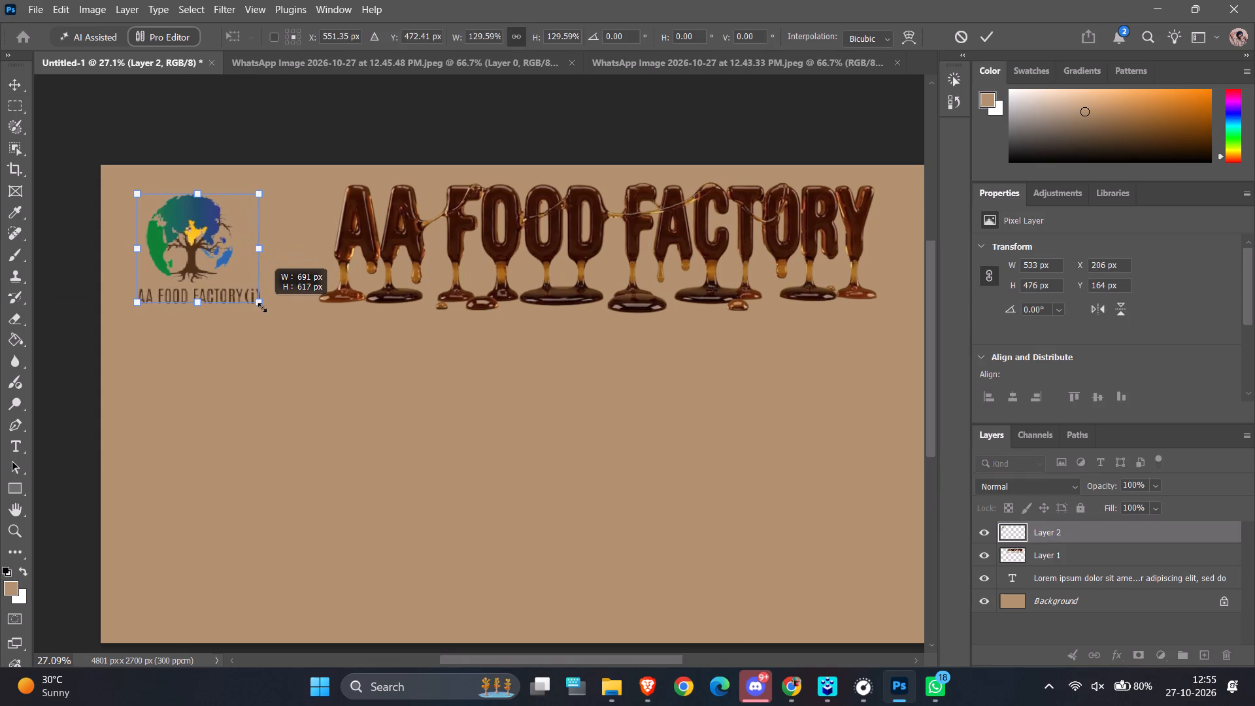
{"action": "left_click_drag", "start_coordinate": [262, 307], "coordinate": [265, 309]}
{"action": "left_click_drag", "start_coordinate": [190, 232], "coordinate": [190, 226]}
{"action": "left_click", "coordinate": [309, 146]}
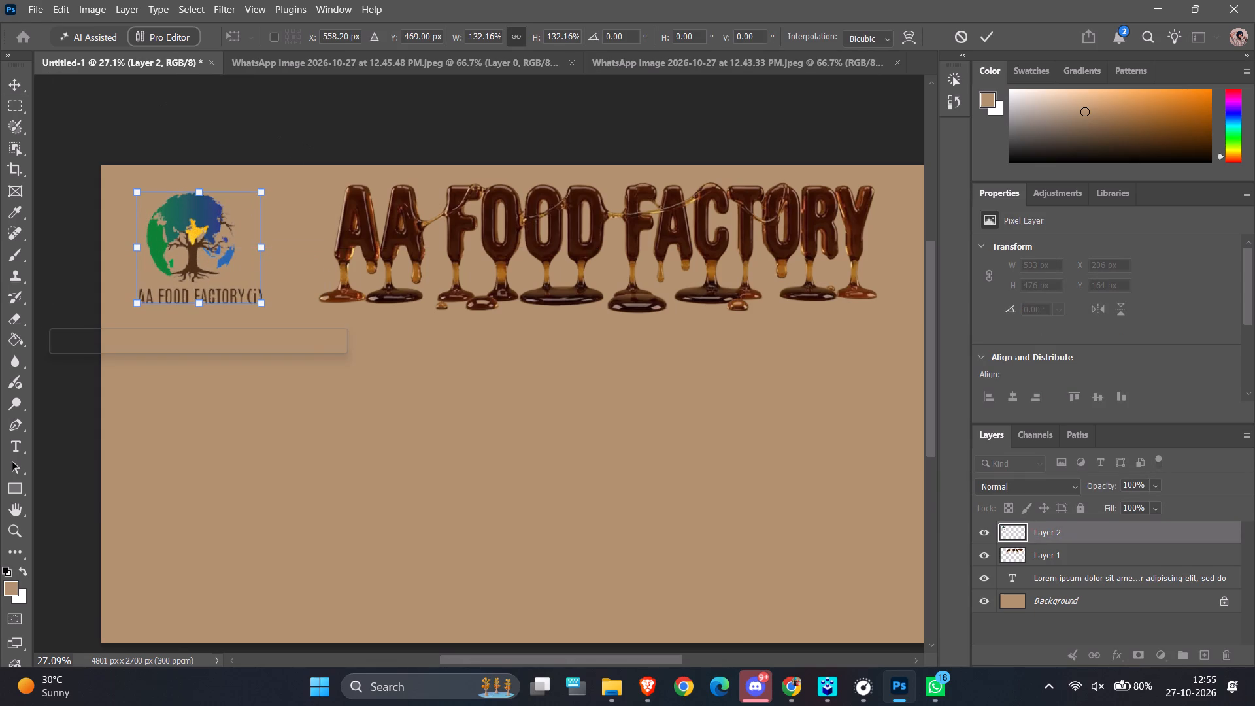
{"action": "left_click", "coordinate": [17, 80]}
{"action": "left_click", "coordinate": [358, 107]}
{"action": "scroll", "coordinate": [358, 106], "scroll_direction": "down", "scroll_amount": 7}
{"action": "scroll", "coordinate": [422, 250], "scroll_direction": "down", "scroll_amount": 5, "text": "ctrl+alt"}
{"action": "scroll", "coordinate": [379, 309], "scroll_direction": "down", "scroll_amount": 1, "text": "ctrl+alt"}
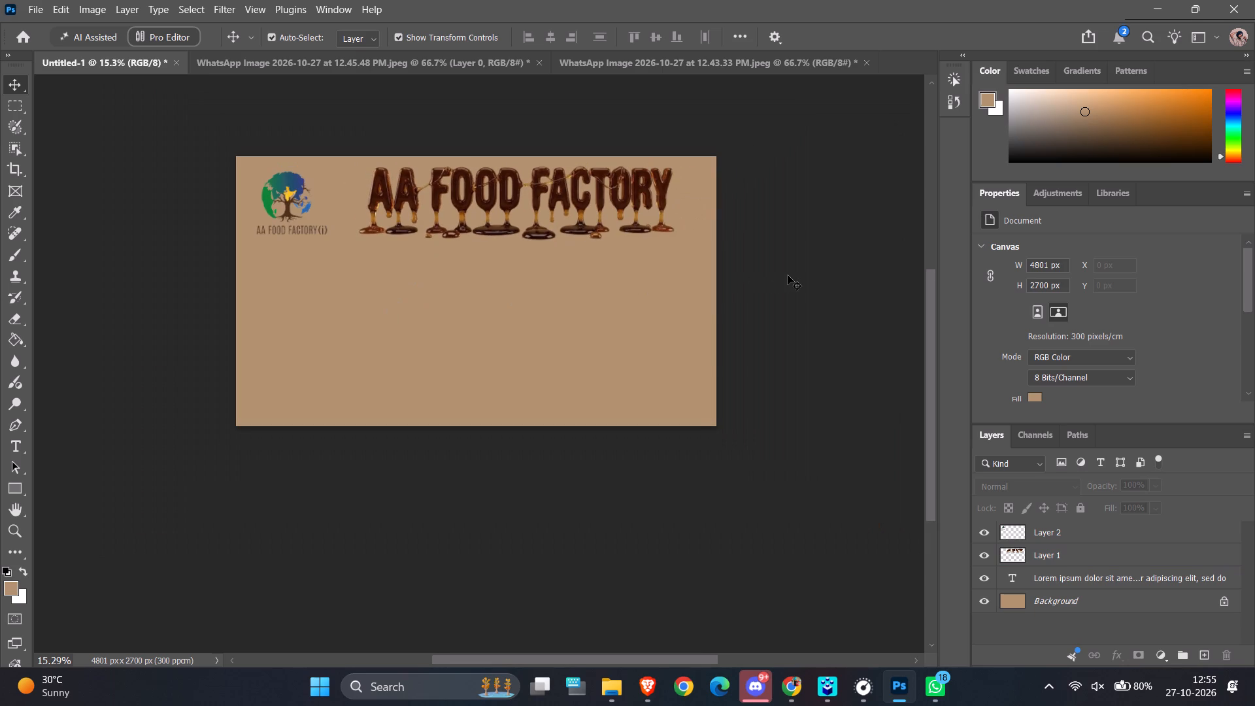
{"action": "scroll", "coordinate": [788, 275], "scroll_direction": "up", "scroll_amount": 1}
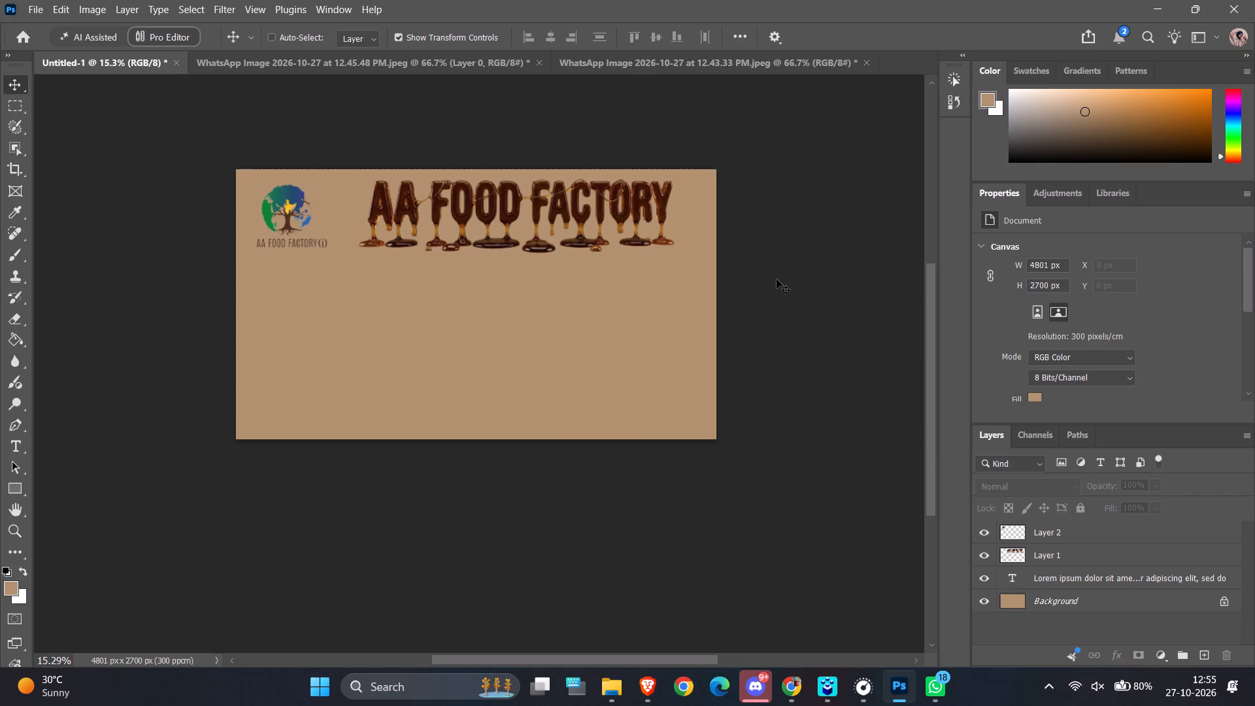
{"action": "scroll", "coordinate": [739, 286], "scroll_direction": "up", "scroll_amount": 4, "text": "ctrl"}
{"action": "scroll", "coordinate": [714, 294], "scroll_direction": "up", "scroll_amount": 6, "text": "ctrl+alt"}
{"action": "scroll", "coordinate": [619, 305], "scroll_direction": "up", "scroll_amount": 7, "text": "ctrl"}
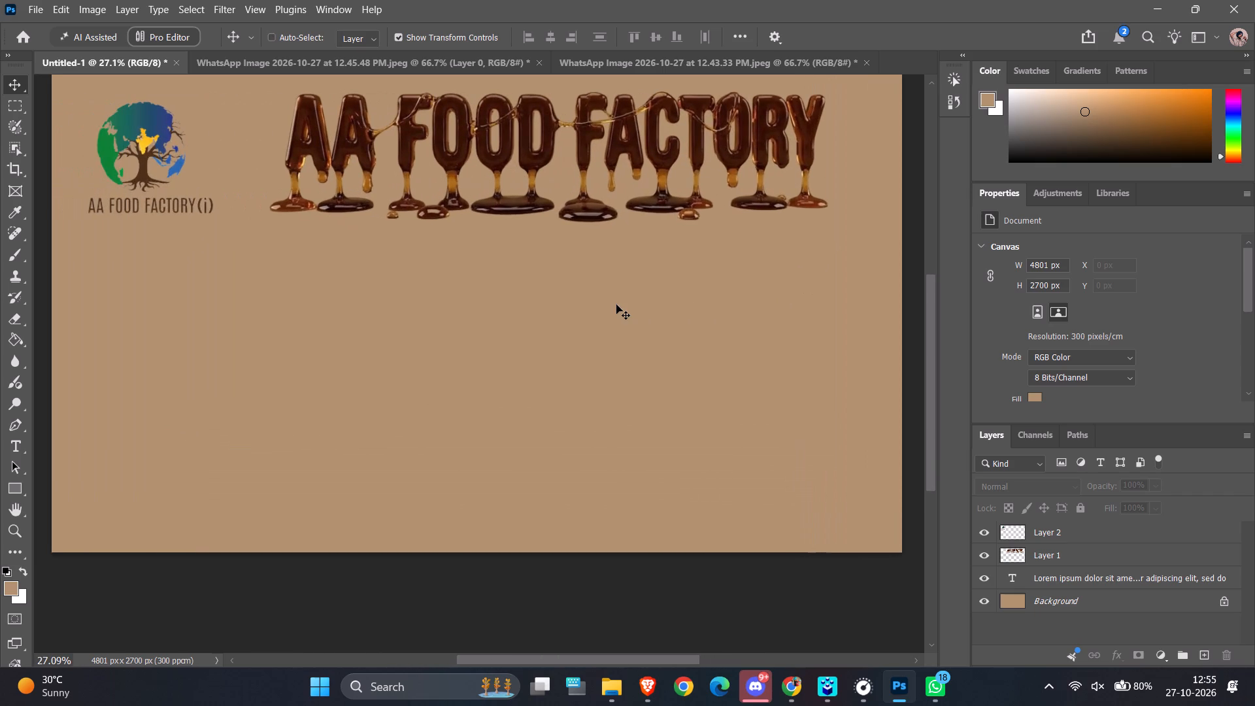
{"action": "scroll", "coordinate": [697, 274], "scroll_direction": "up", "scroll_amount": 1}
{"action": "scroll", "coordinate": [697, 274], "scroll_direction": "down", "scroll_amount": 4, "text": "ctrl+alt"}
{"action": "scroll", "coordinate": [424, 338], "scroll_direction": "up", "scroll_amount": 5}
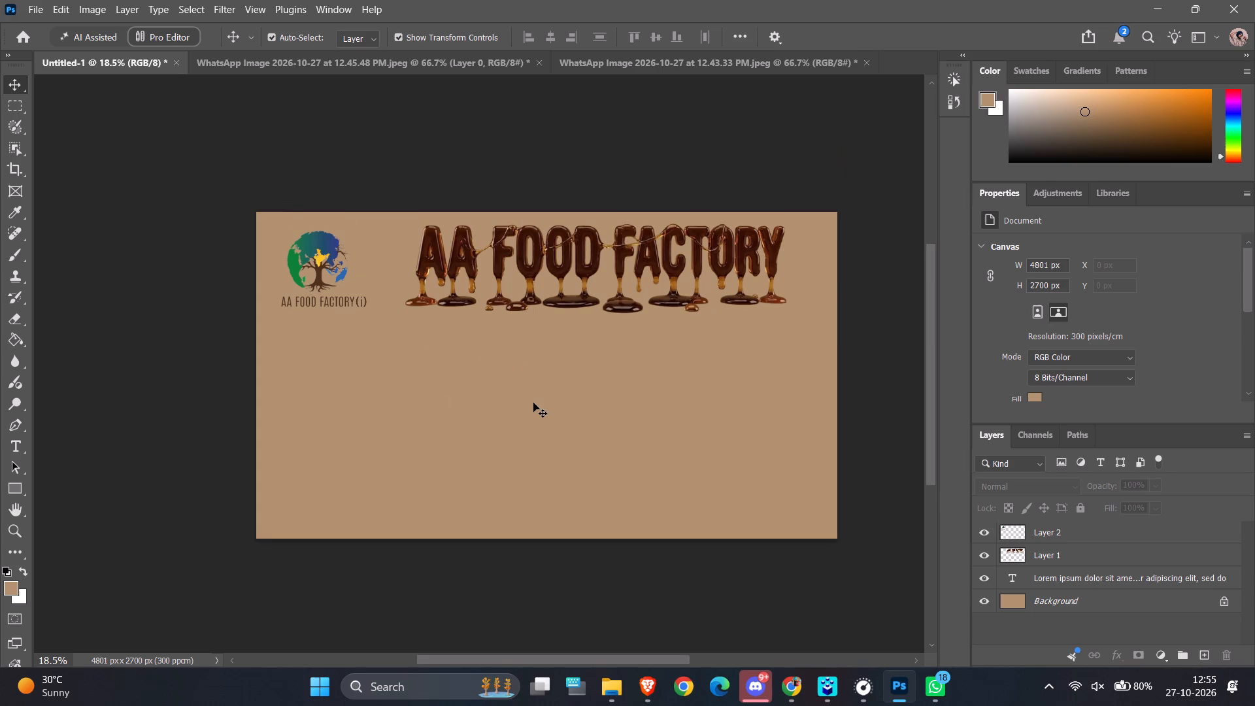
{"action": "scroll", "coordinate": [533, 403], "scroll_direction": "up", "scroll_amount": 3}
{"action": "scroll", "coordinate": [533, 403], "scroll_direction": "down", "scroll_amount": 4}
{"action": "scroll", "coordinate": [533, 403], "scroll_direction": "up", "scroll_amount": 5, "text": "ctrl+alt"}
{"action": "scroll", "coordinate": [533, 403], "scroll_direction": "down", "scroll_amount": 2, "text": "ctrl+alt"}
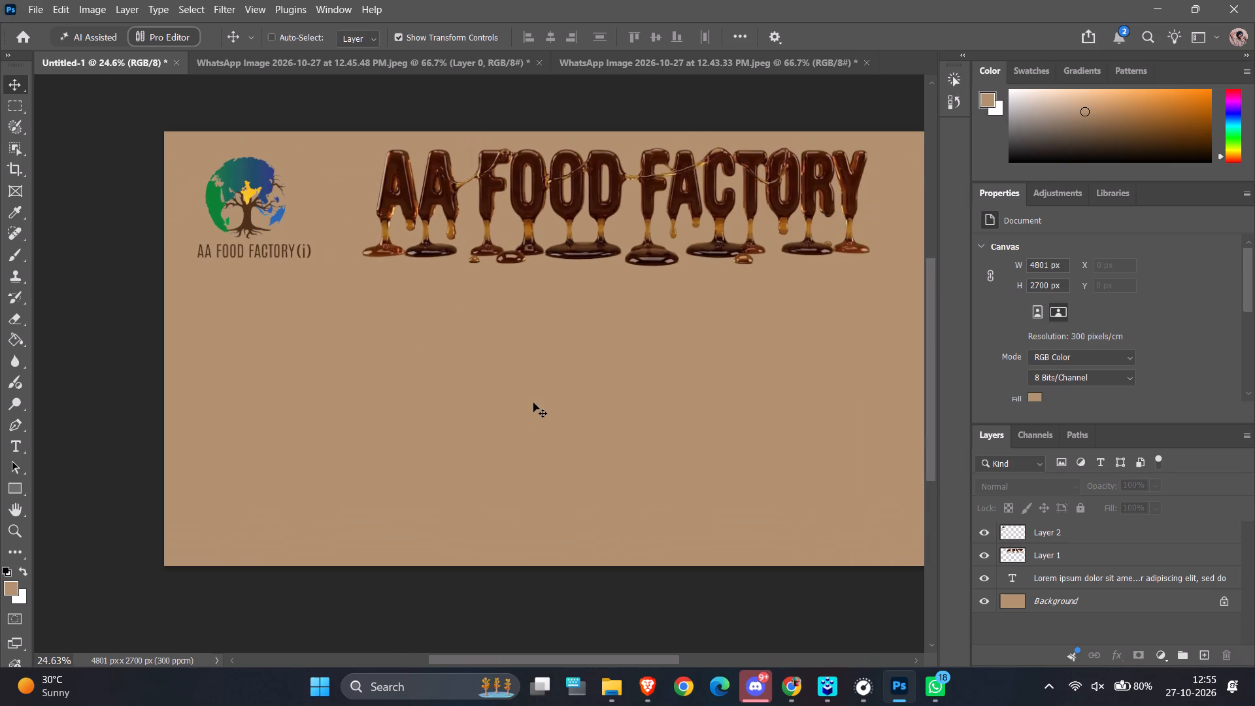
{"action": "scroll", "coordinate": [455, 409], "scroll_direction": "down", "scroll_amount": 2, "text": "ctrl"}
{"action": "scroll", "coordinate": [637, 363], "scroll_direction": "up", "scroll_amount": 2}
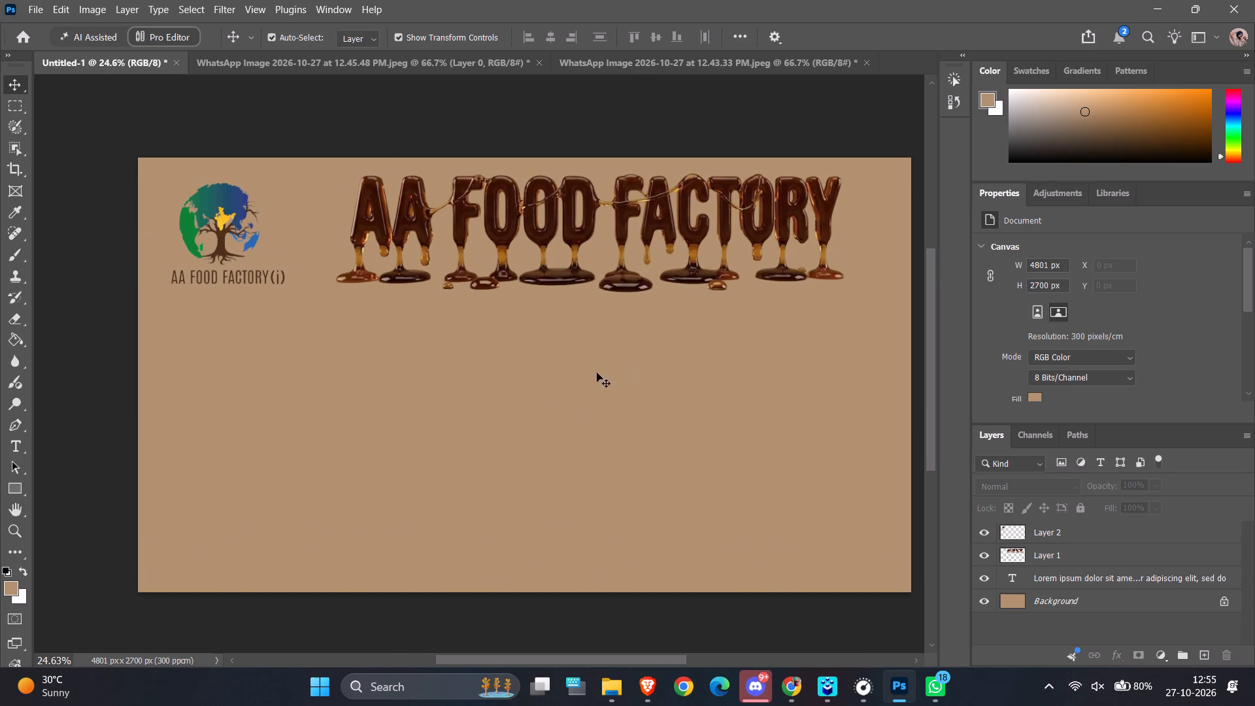
Switch to the Brave browser and search the web for "DIWALI LINES".
{"action": "left_click", "coordinate": [656, 693]}
{"action": "left_click", "coordinate": [478, 14]}
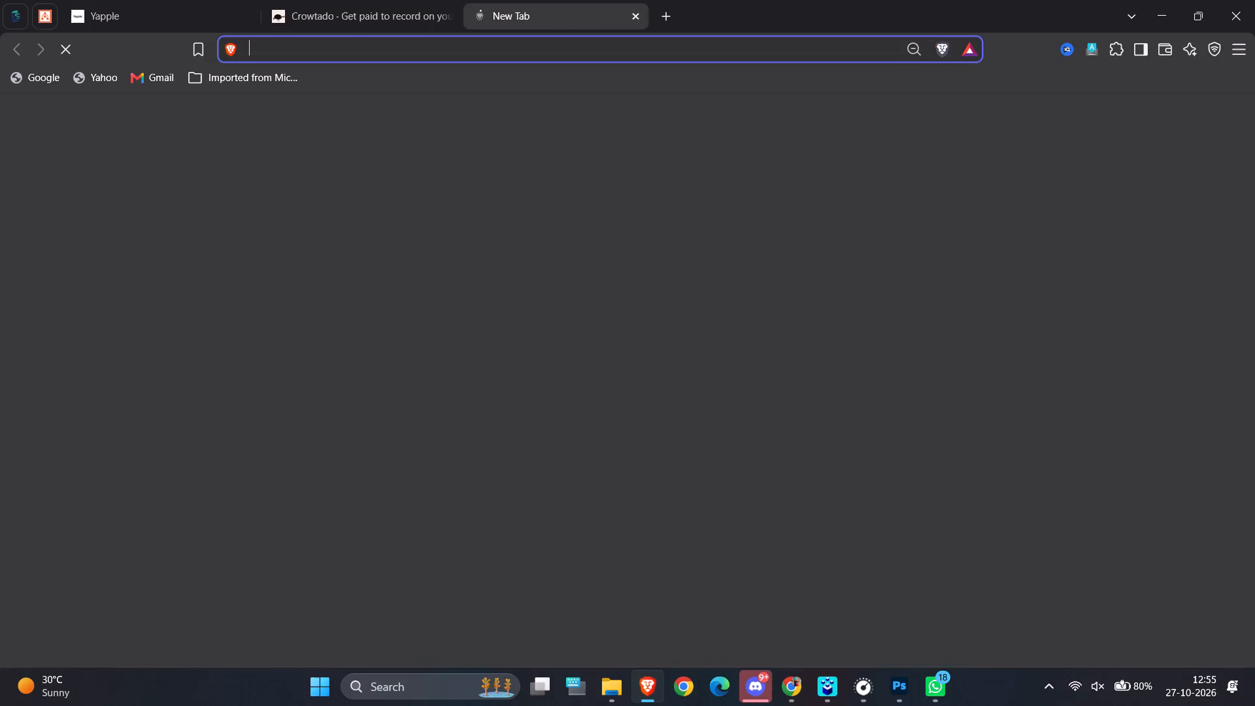
{"action": "type", "text": "DIWALI LINES"}
{"action": "key", "text": "space"}
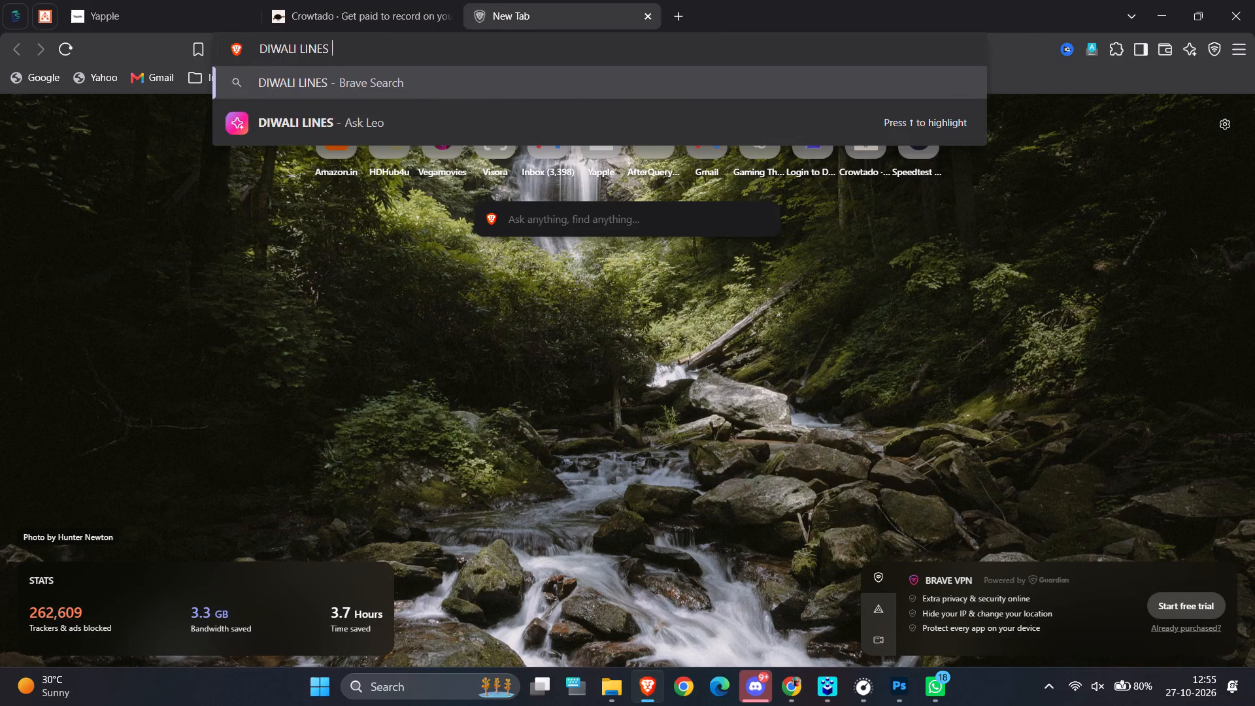
{"action": "key", "text": "Return"}
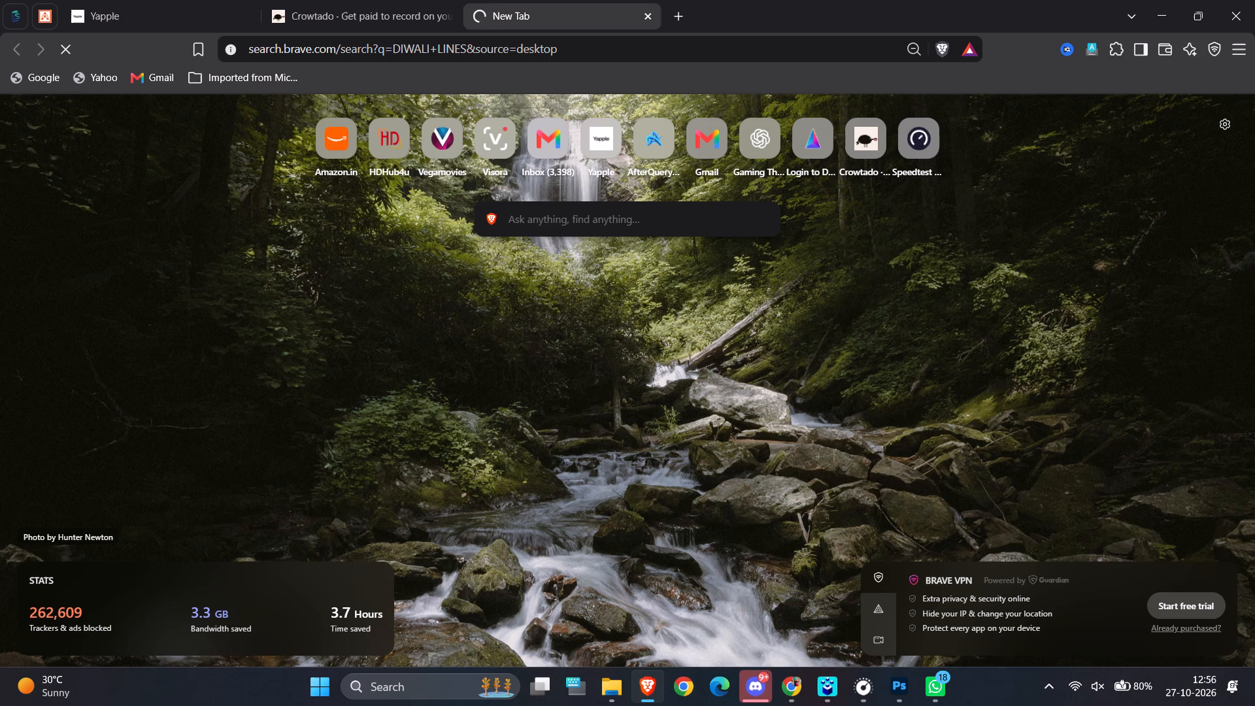
{"action": "scroll", "coordinate": [400, 316], "scroll_direction": "down", "scroll_amount": 5}
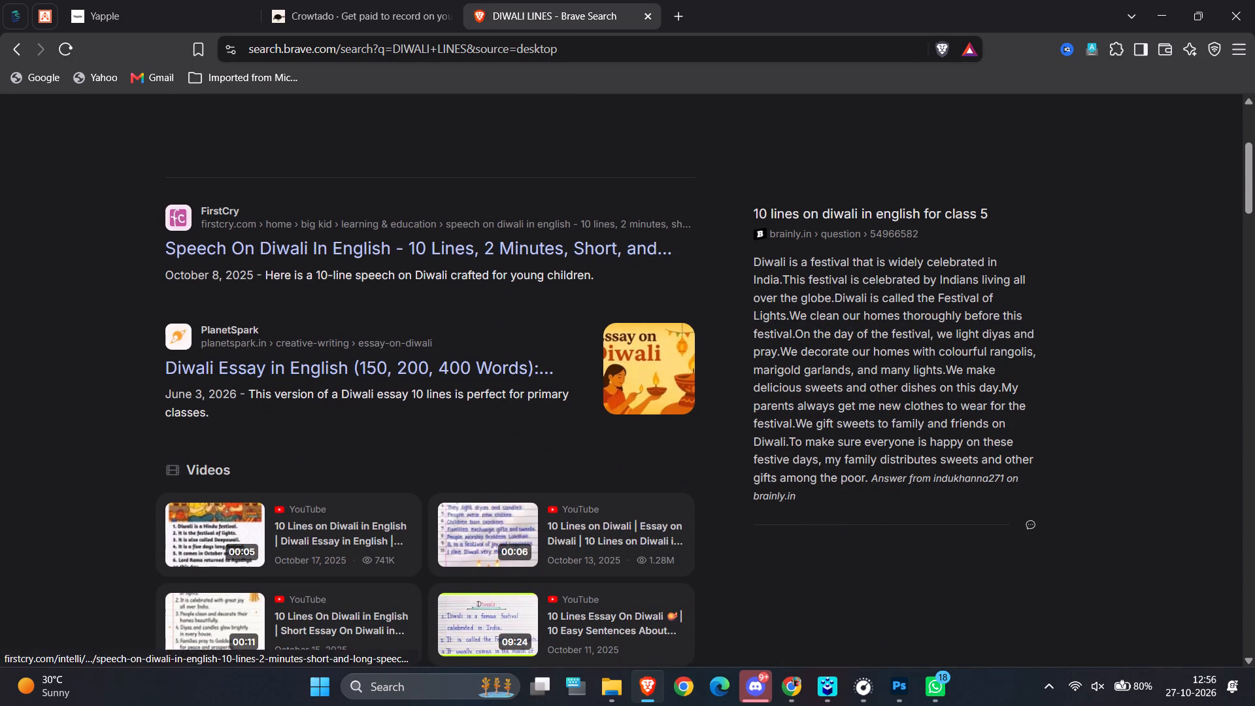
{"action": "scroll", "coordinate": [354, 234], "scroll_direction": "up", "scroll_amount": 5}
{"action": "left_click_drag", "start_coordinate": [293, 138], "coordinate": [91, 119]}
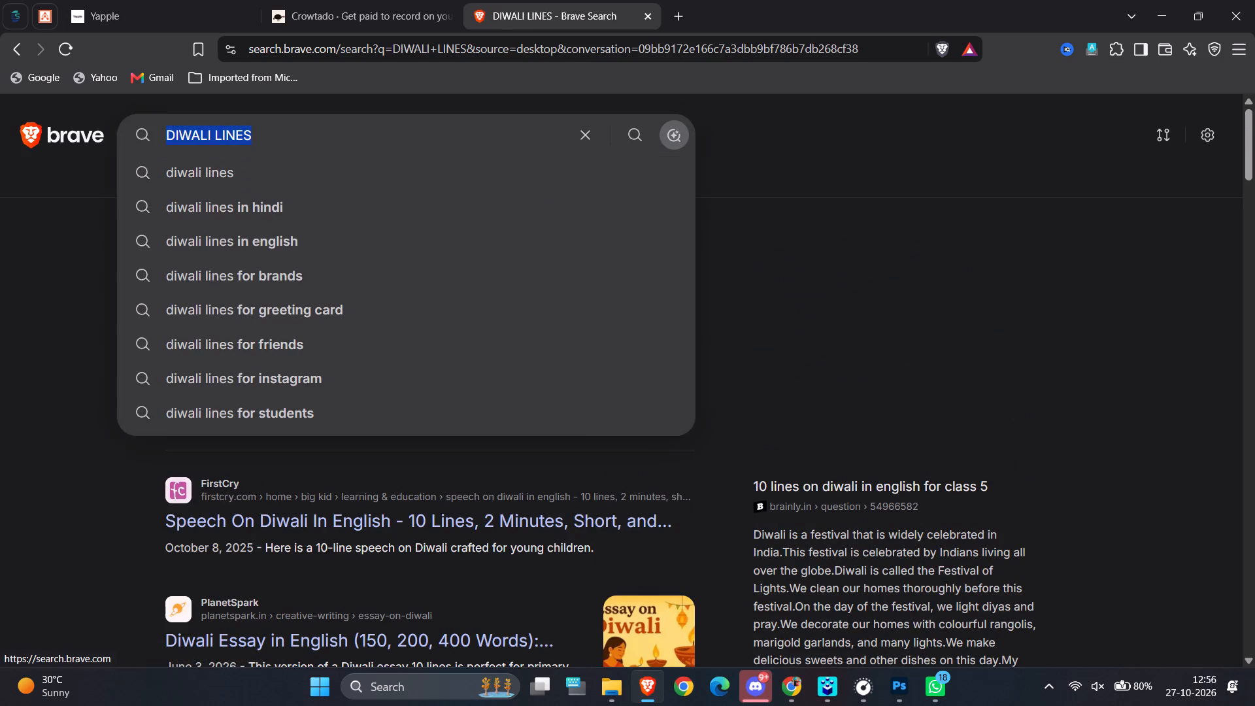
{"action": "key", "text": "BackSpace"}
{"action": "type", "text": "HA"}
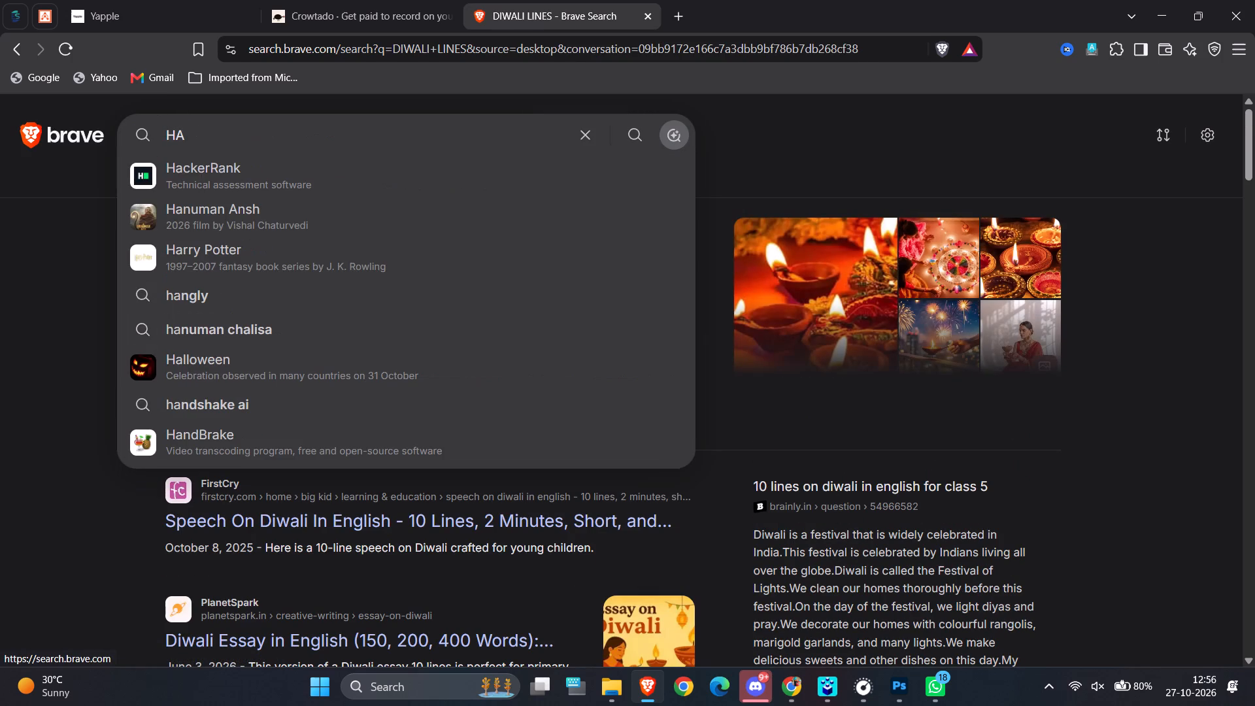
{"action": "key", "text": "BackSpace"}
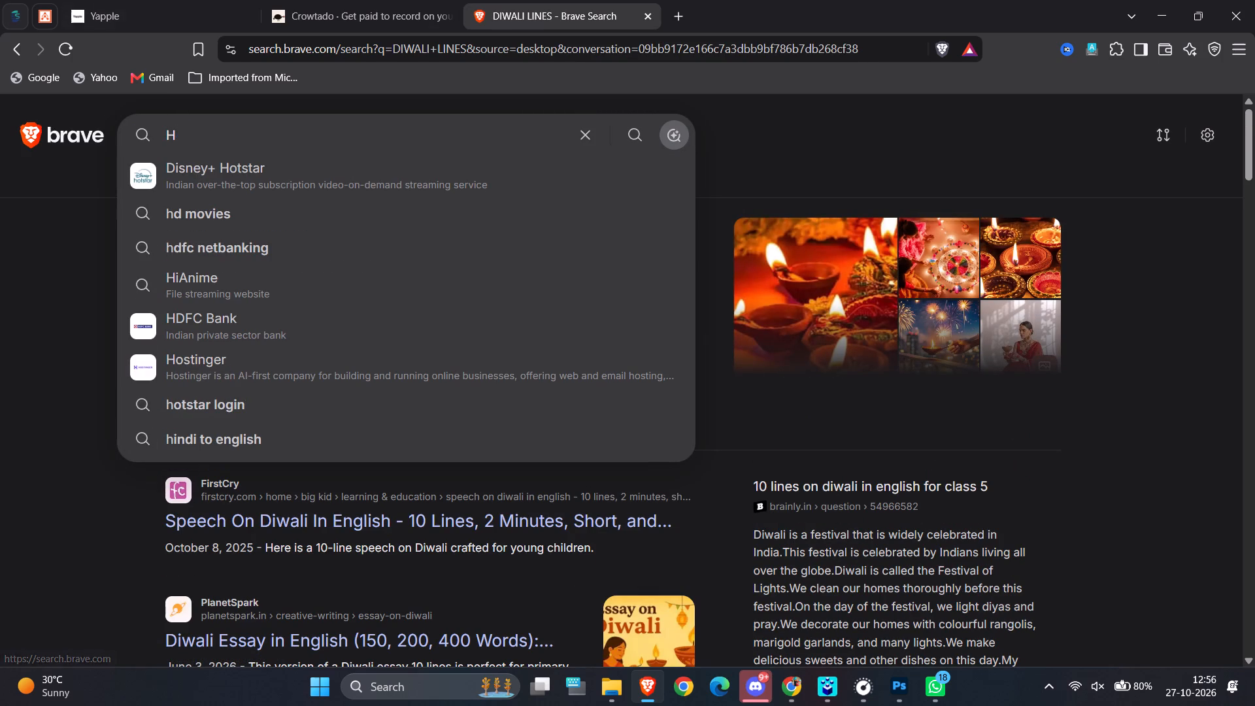
{"action": "left_click", "coordinate": [683, 13]}
{"action": "type", "text": "CHAT"}
{"action": "key", "text": "Return"}
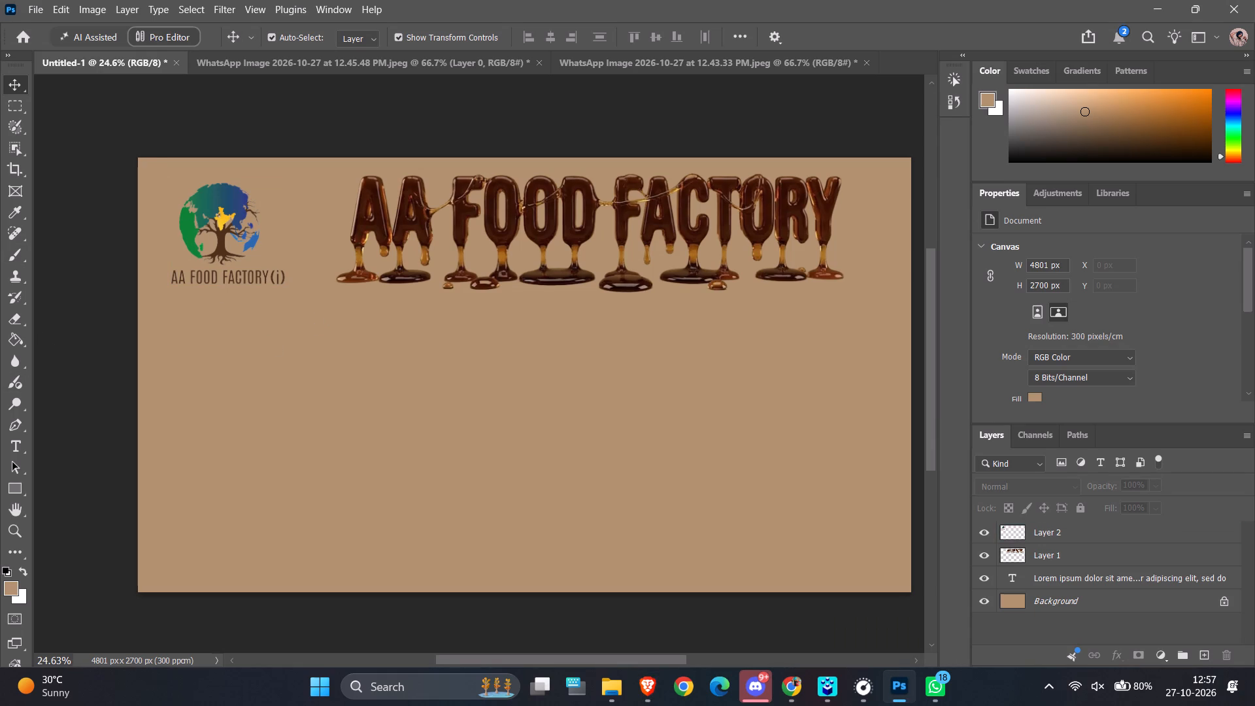
{"action": "left_click", "coordinate": [19, 452]}
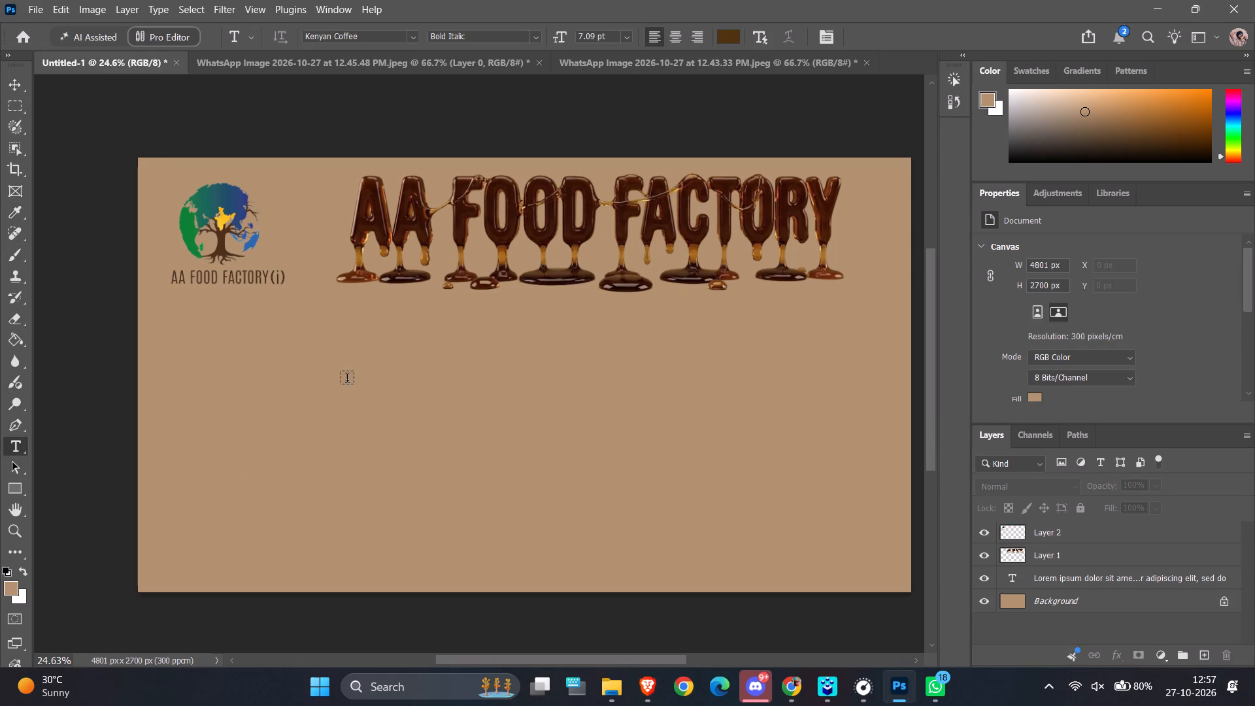
{"action": "left_click_drag", "start_coordinate": [203, 322], "coordinate": [828, 531]}
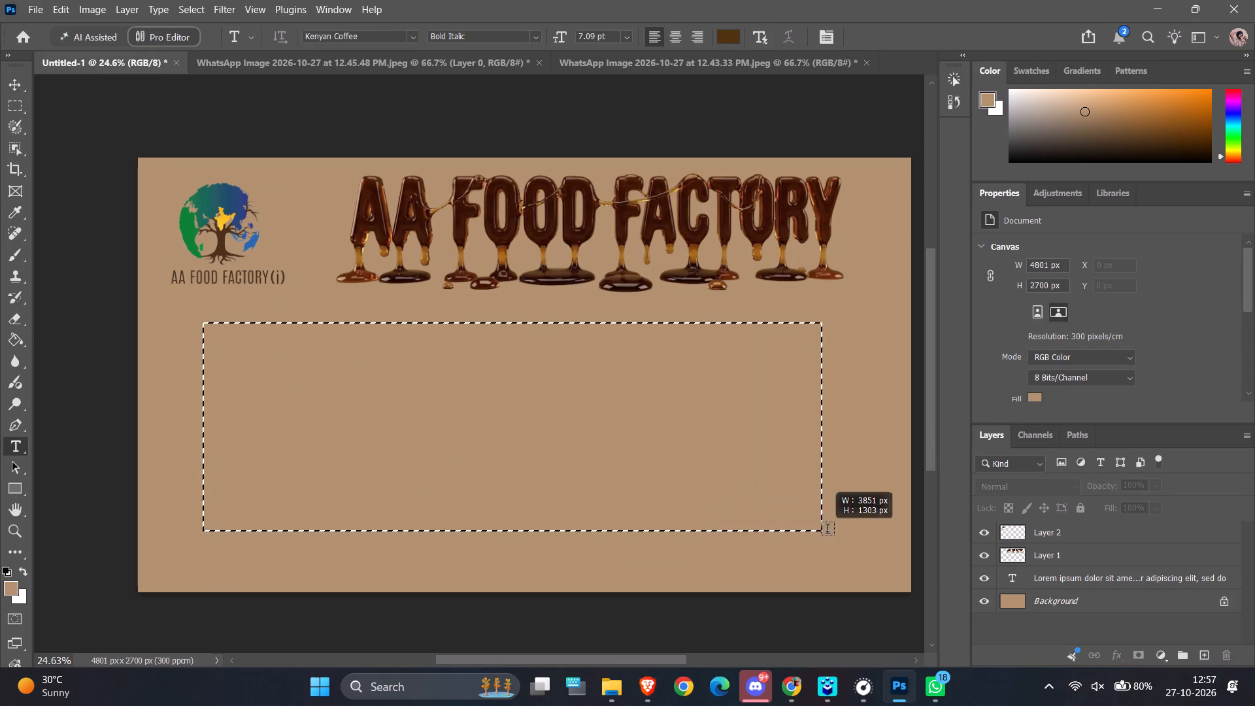
{"action": "left_click_drag", "start_coordinate": [828, 531], "coordinate": [840, 531]}
{"action": "key", "text": "ctrl+v"}
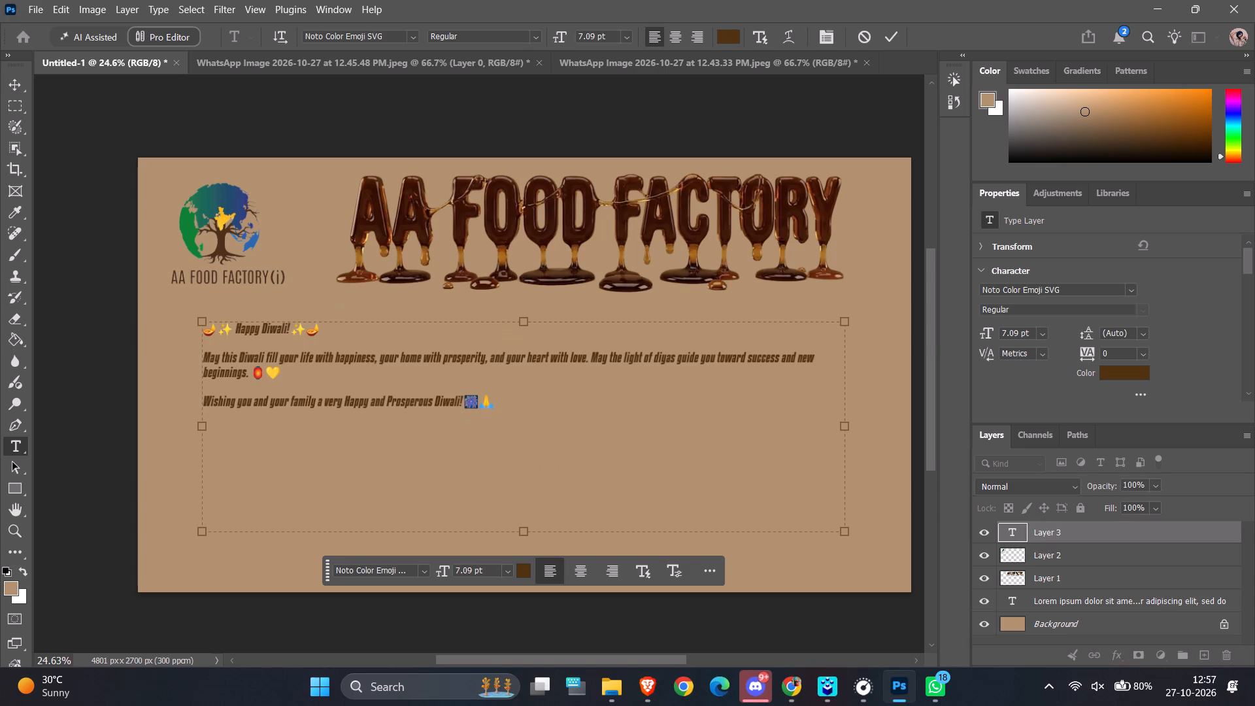
Set the font of the entire Diwali greeting to ActivaCapsSSK Regular and commit the text.
{"action": "key", "text": "ctrl+a"}
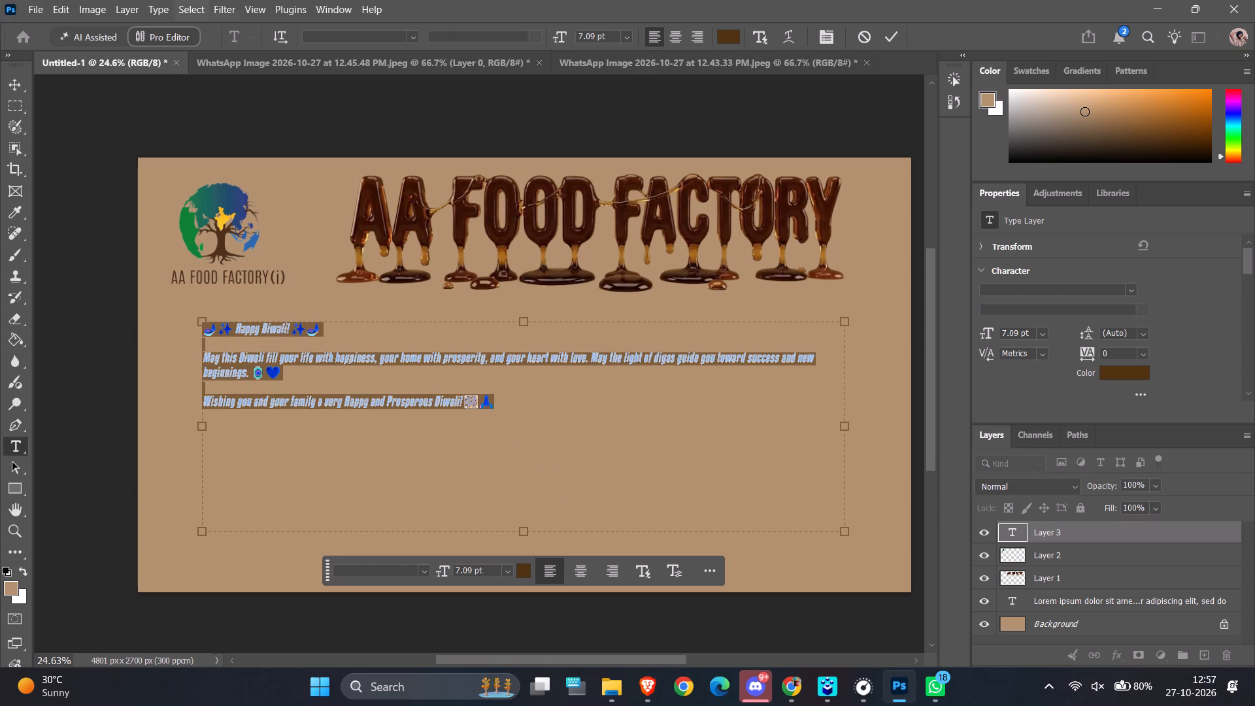
{"action": "left_click", "coordinate": [413, 37]}
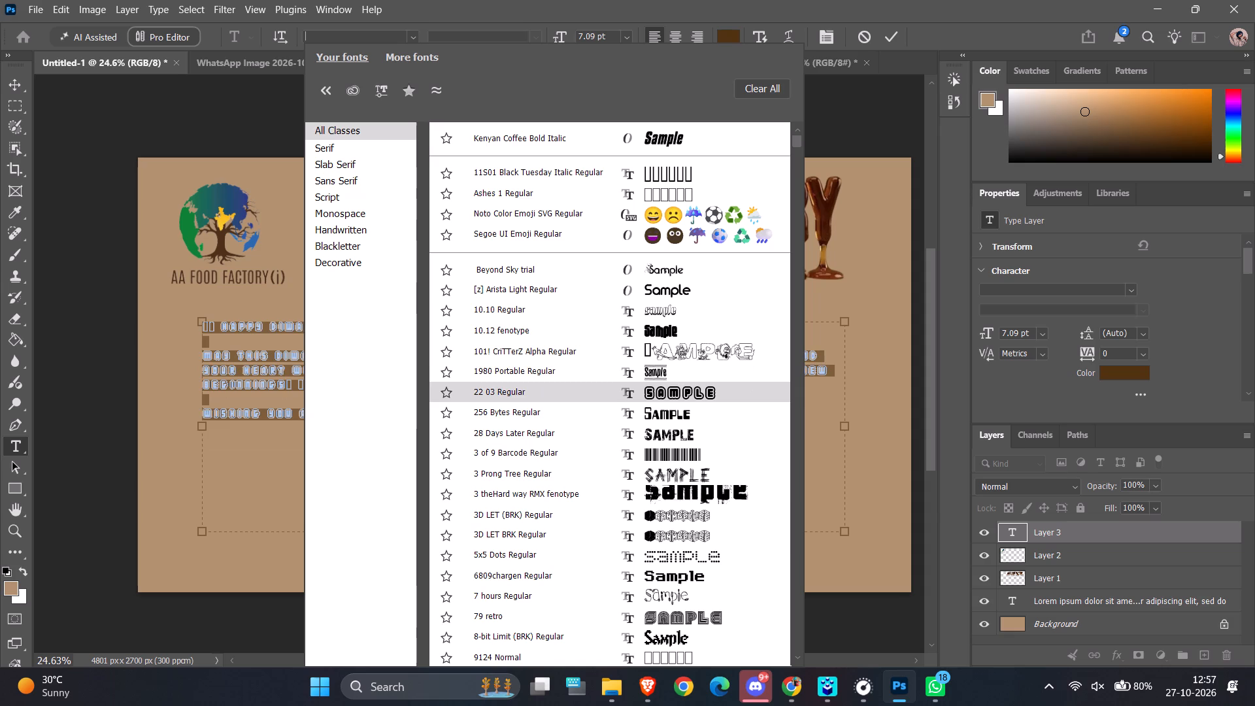
{"action": "scroll", "coordinate": [519, 354], "scroll_direction": "down", "scroll_amount": 14}
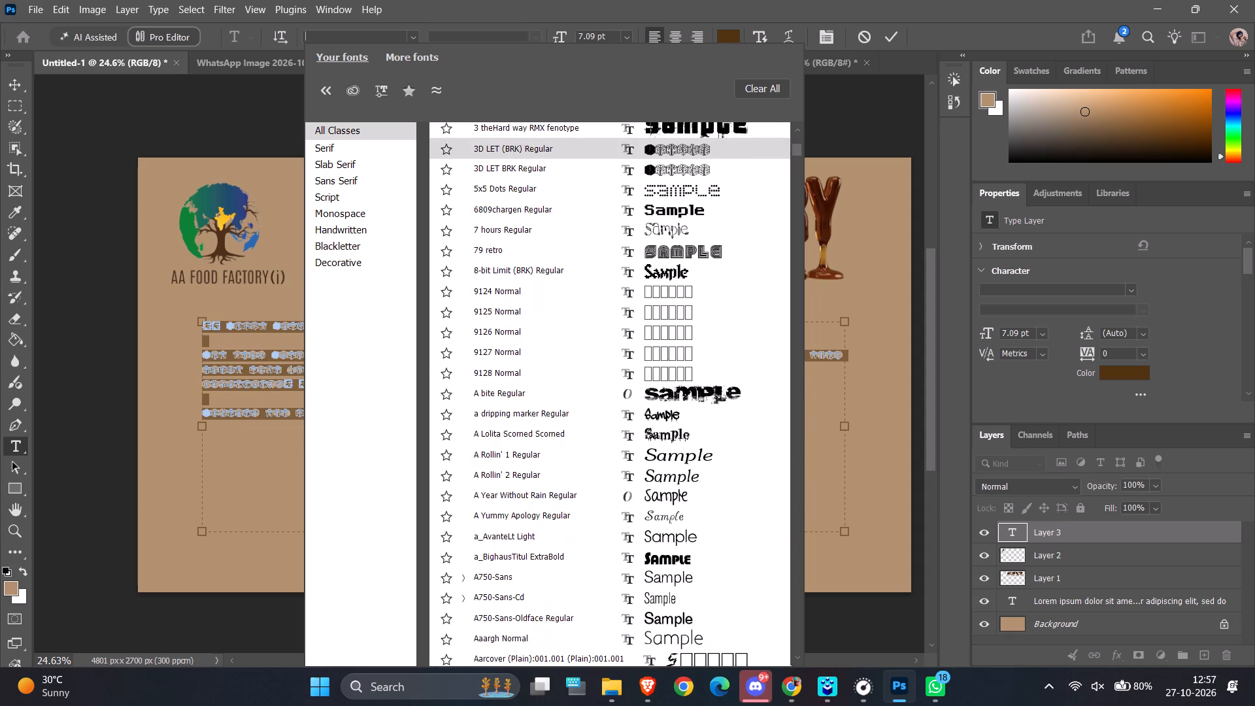
{"action": "scroll", "coordinate": [524, 380], "scroll_direction": "down", "scroll_amount": 4}
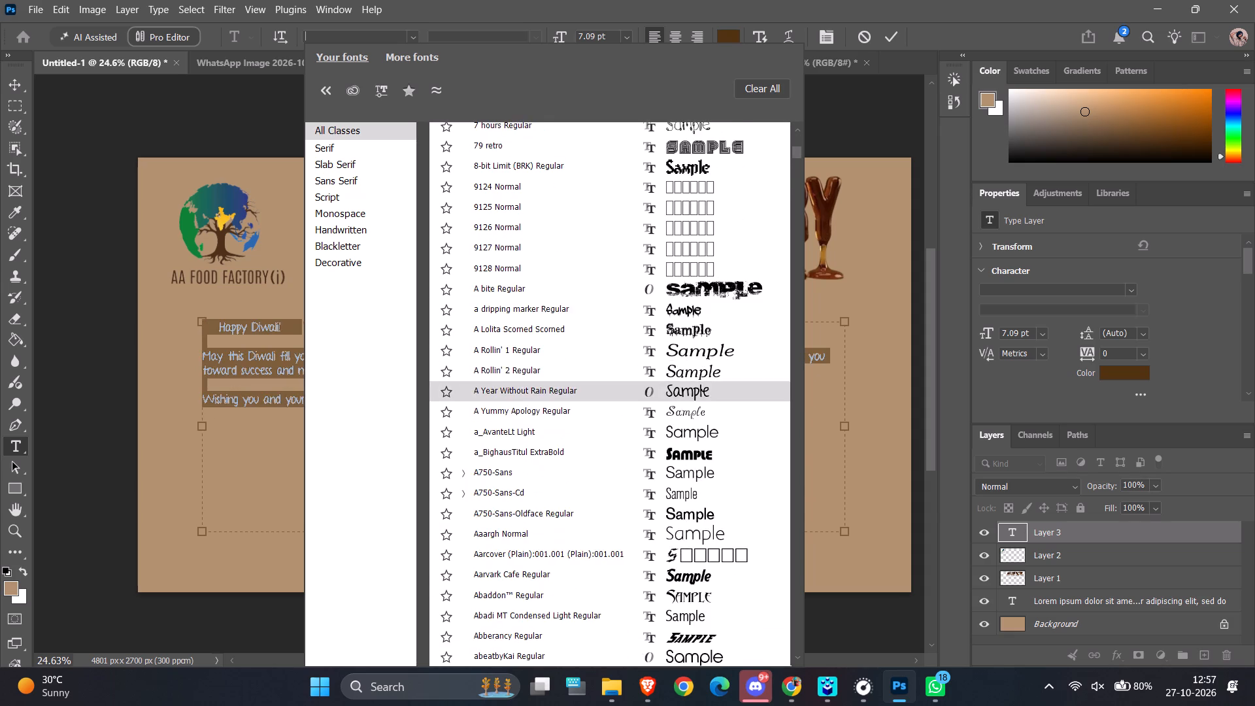
{"action": "scroll", "coordinate": [561, 395], "scroll_direction": "down", "scroll_amount": 2}
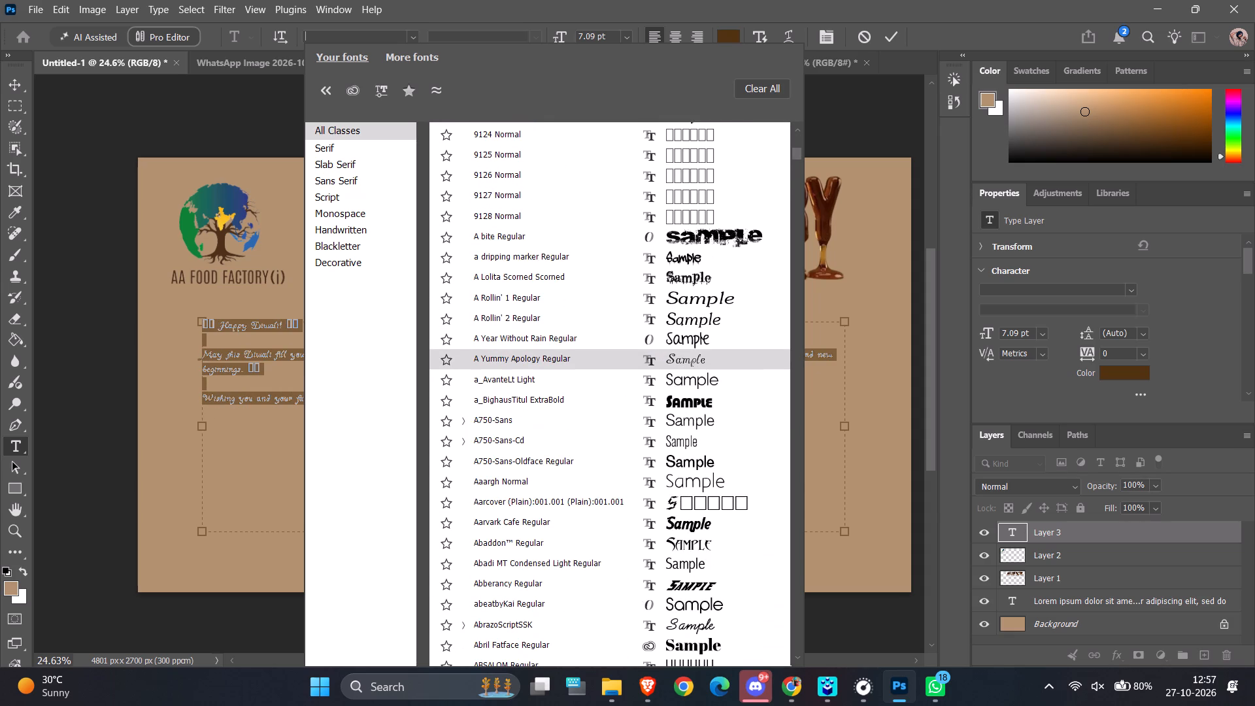
{"action": "scroll", "coordinate": [564, 467], "scroll_direction": "down", "scroll_amount": 10}
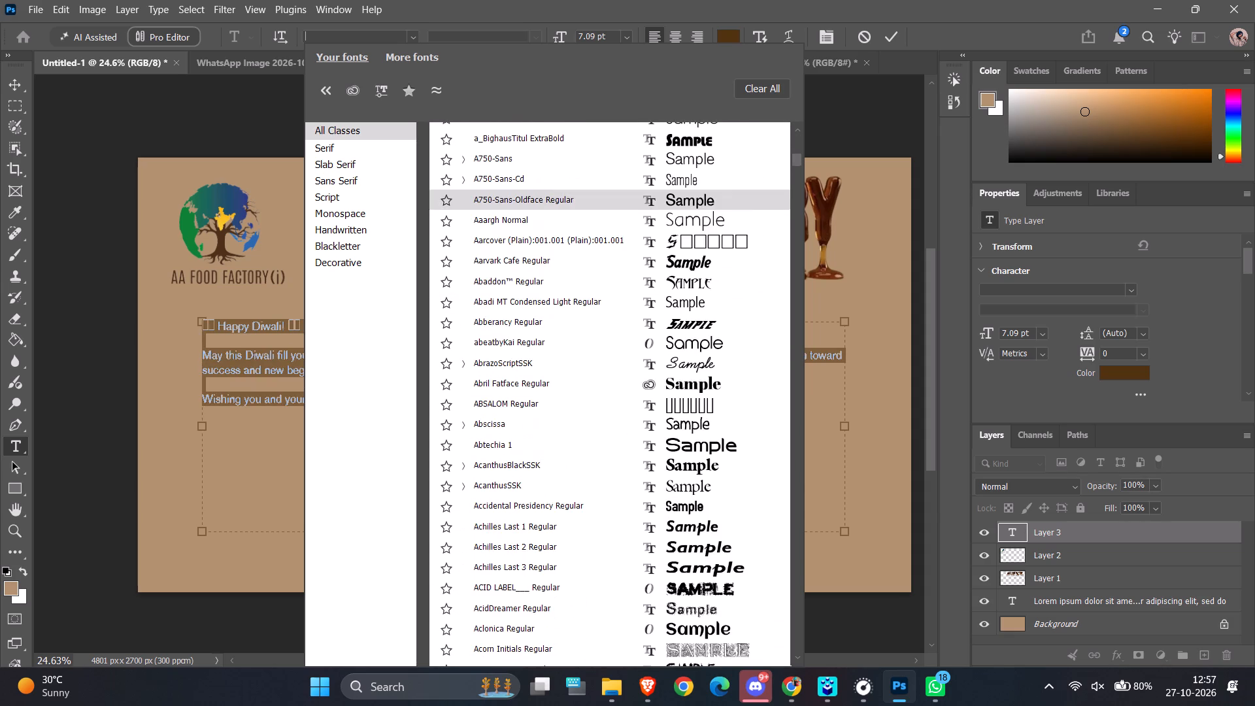
{"action": "scroll", "coordinate": [564, 467], "scroll_direction": "down", "scroll_amount": 2}
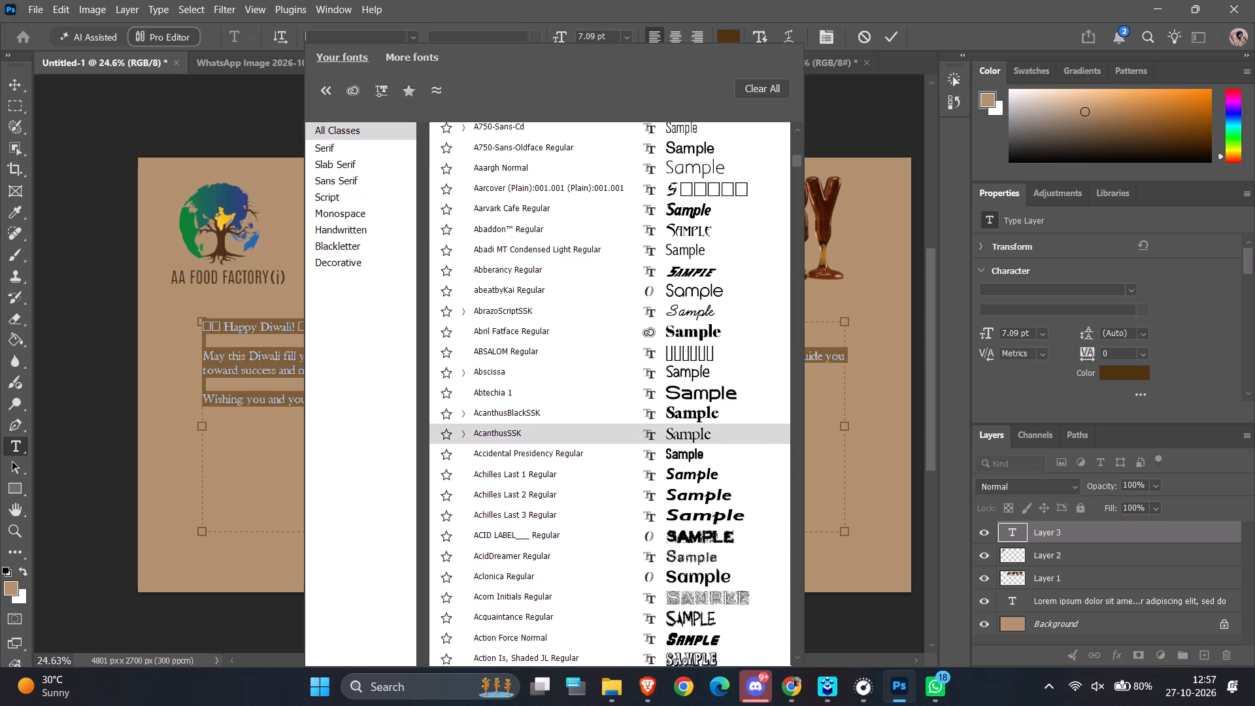
{"action": "scroll", "coordinate": [555, 428], "scroll_direction": "down", "scroll_amount": 11}
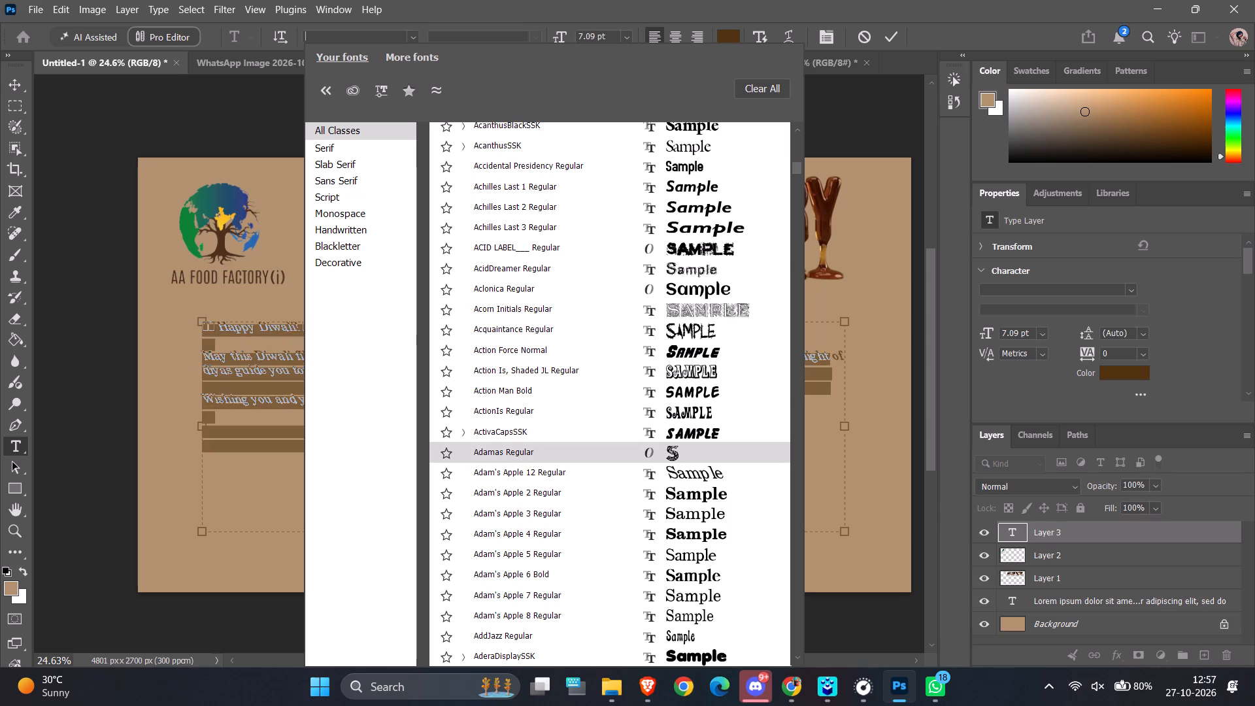
{"action": "left_click", "coordinate": [538, 432]}
{"action": "left_click", "coordinate": [516, 431]}
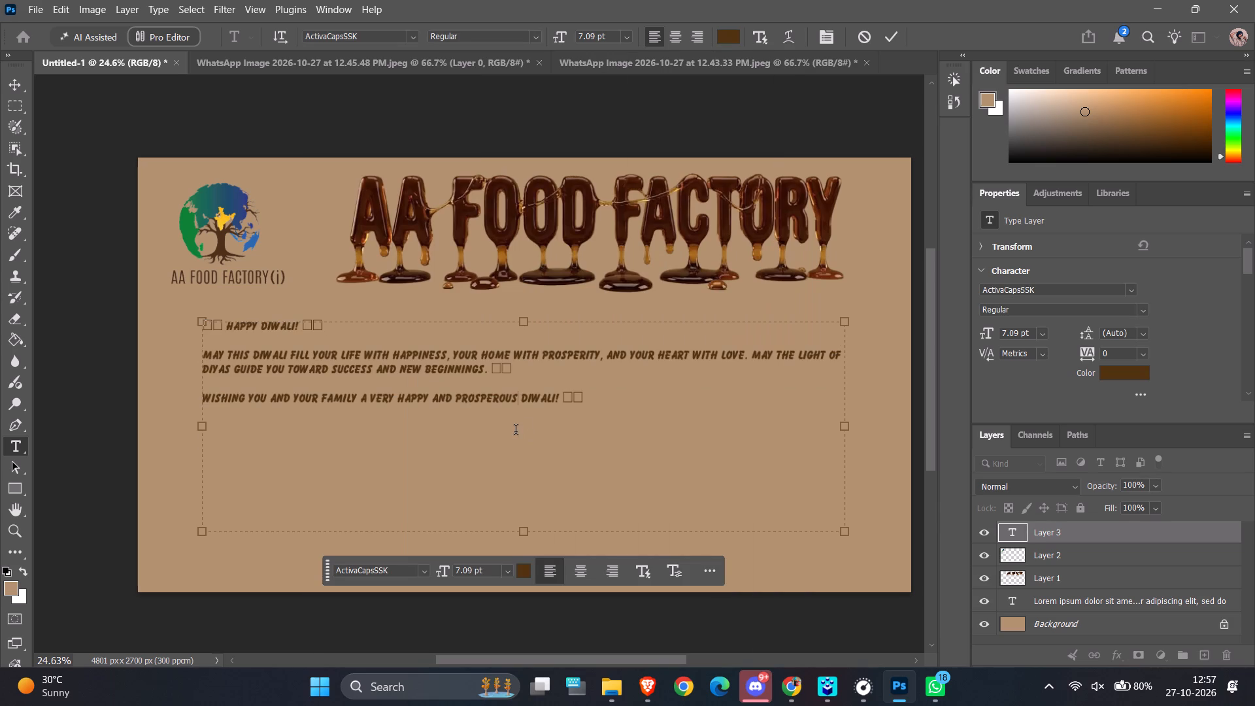
{"action": "left_click", "coordinate": [127, 291]}
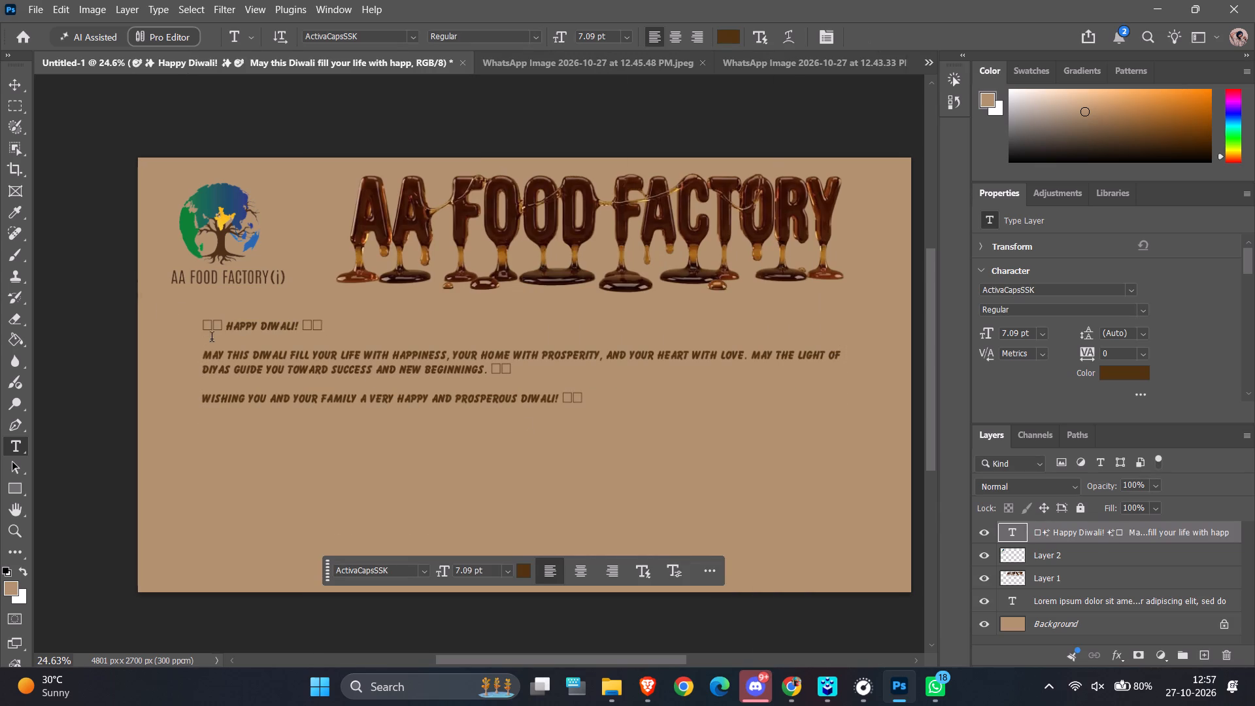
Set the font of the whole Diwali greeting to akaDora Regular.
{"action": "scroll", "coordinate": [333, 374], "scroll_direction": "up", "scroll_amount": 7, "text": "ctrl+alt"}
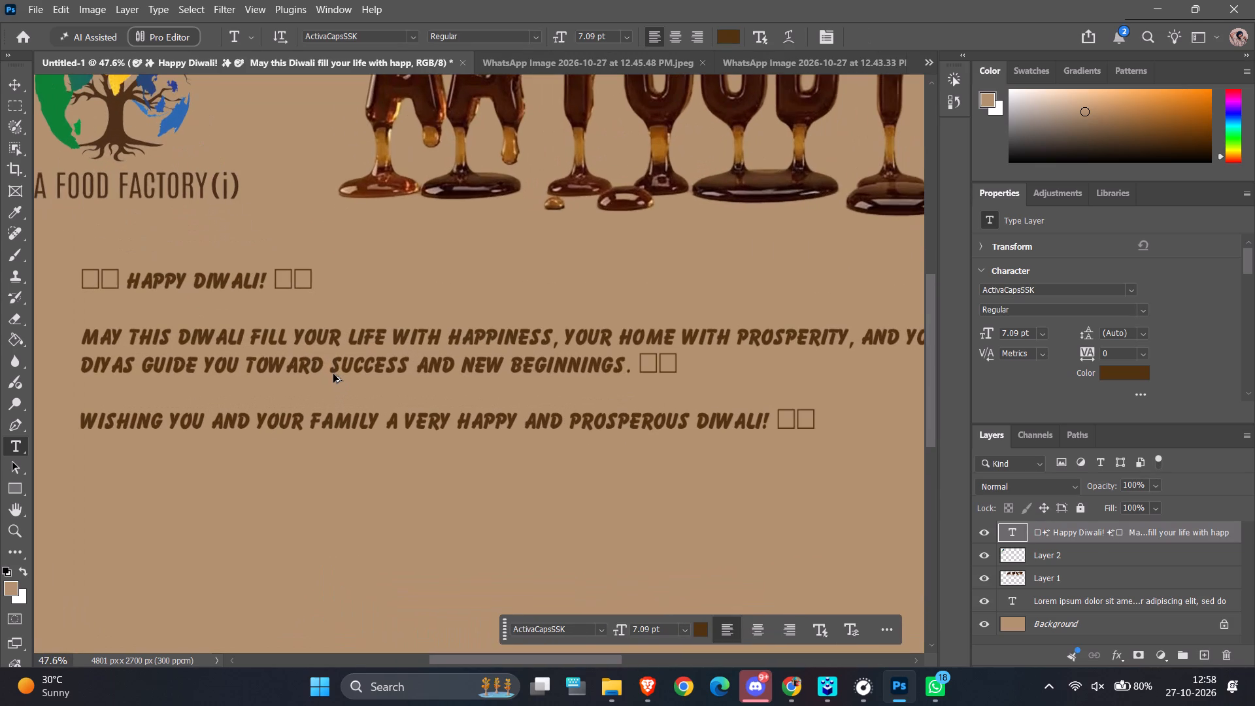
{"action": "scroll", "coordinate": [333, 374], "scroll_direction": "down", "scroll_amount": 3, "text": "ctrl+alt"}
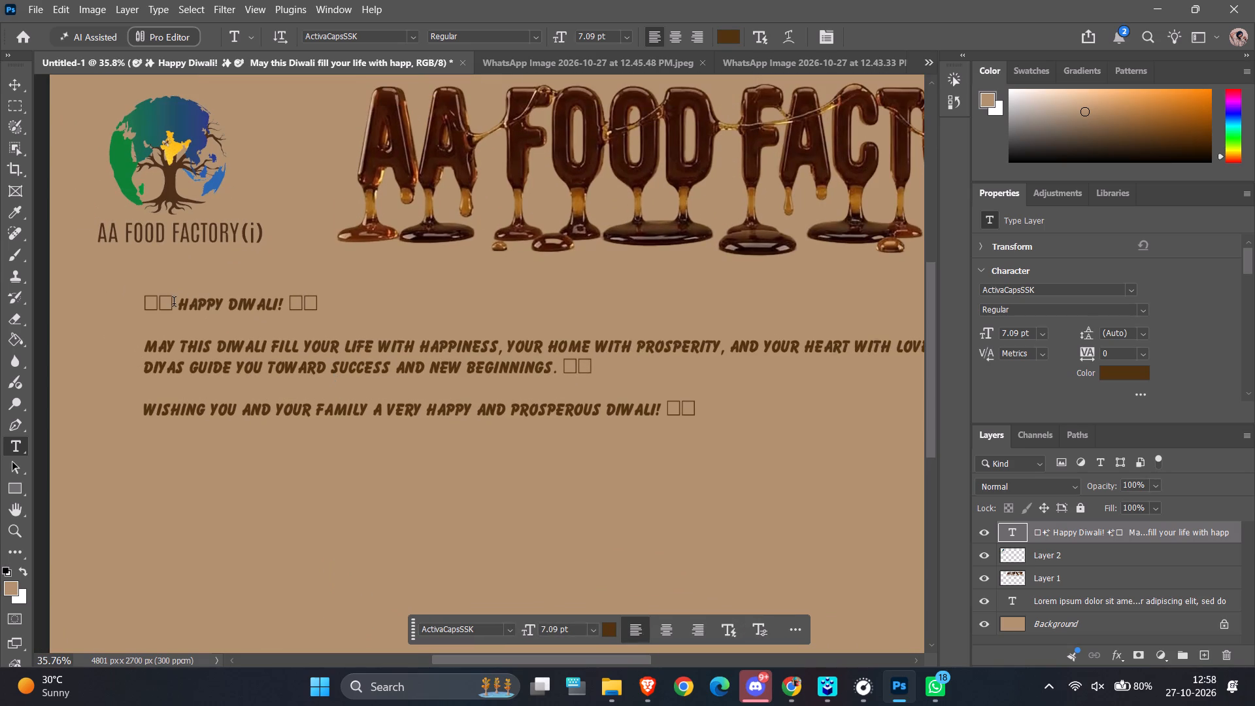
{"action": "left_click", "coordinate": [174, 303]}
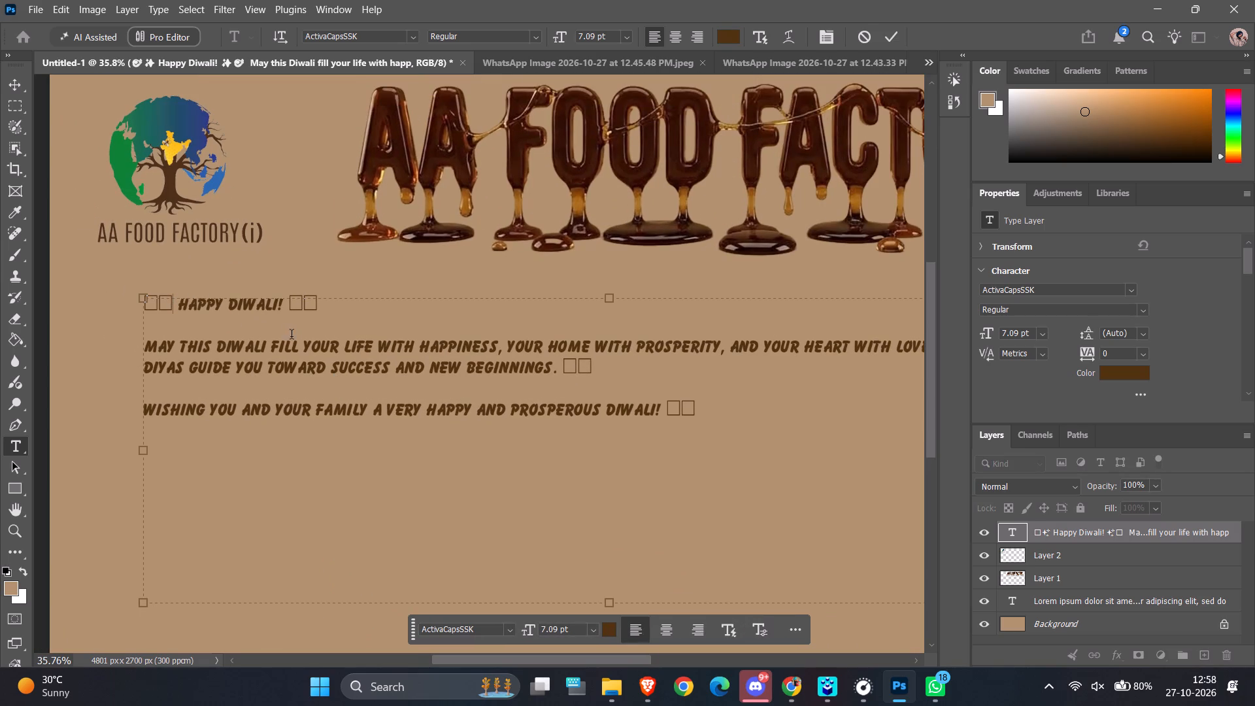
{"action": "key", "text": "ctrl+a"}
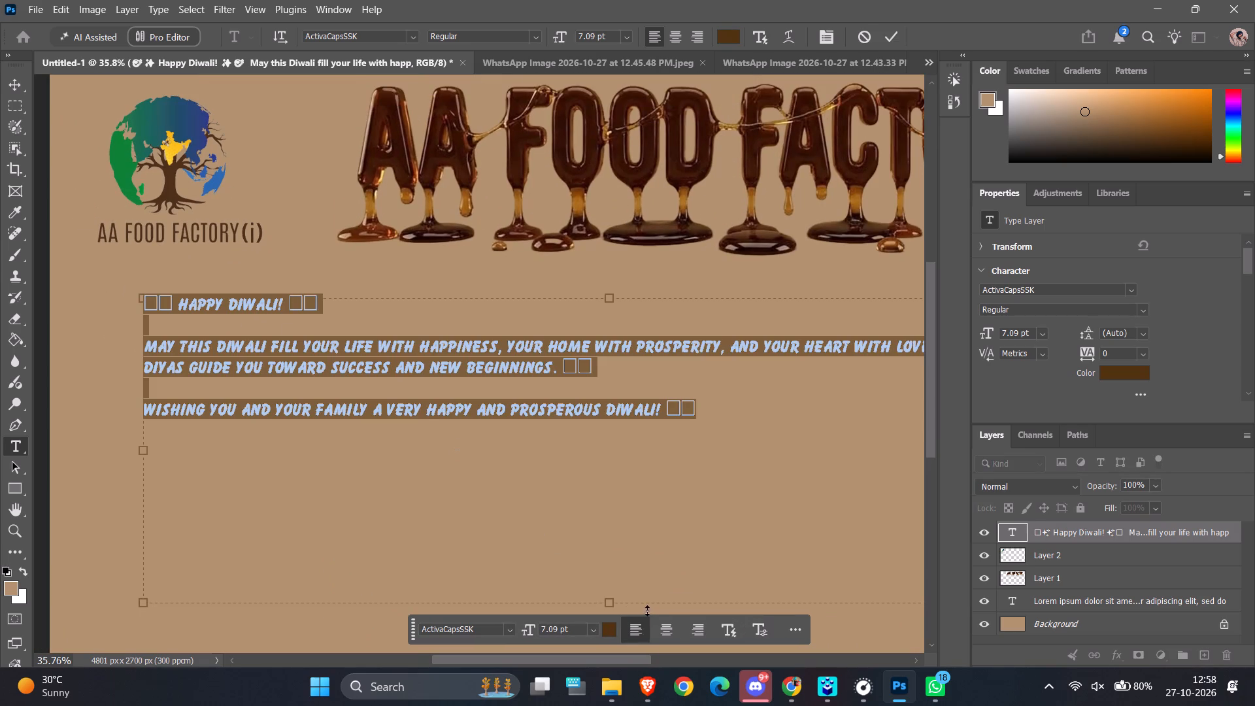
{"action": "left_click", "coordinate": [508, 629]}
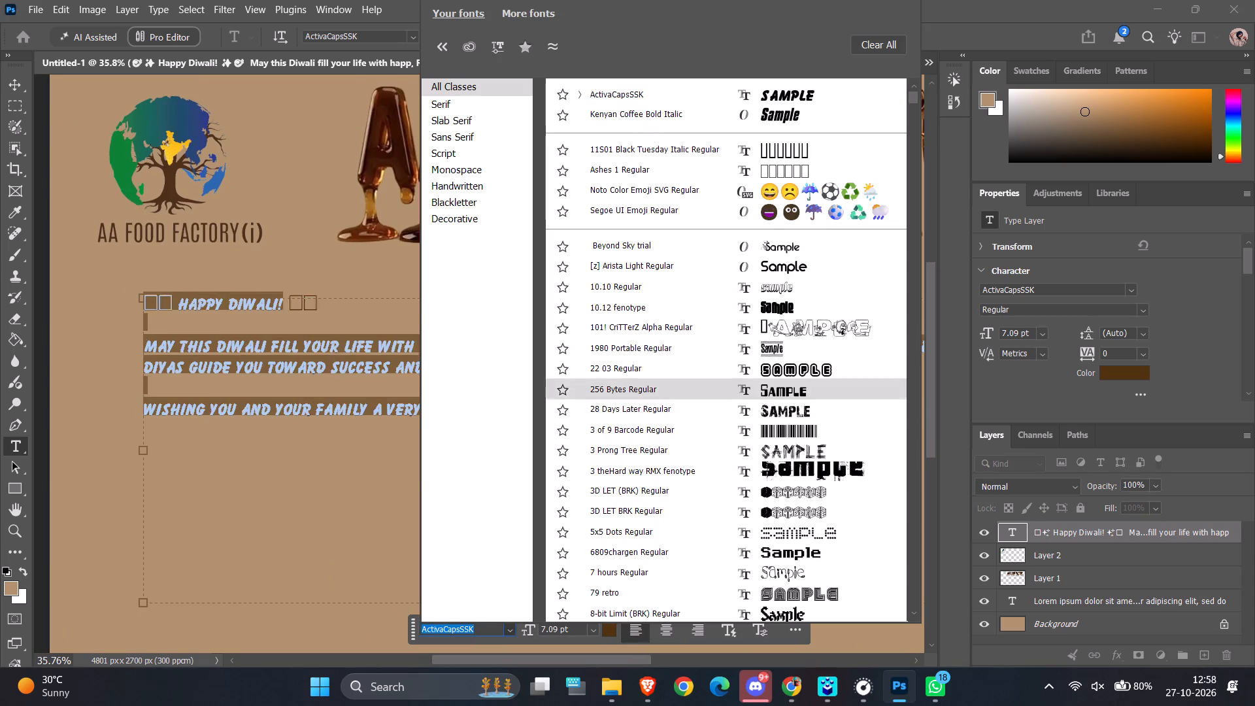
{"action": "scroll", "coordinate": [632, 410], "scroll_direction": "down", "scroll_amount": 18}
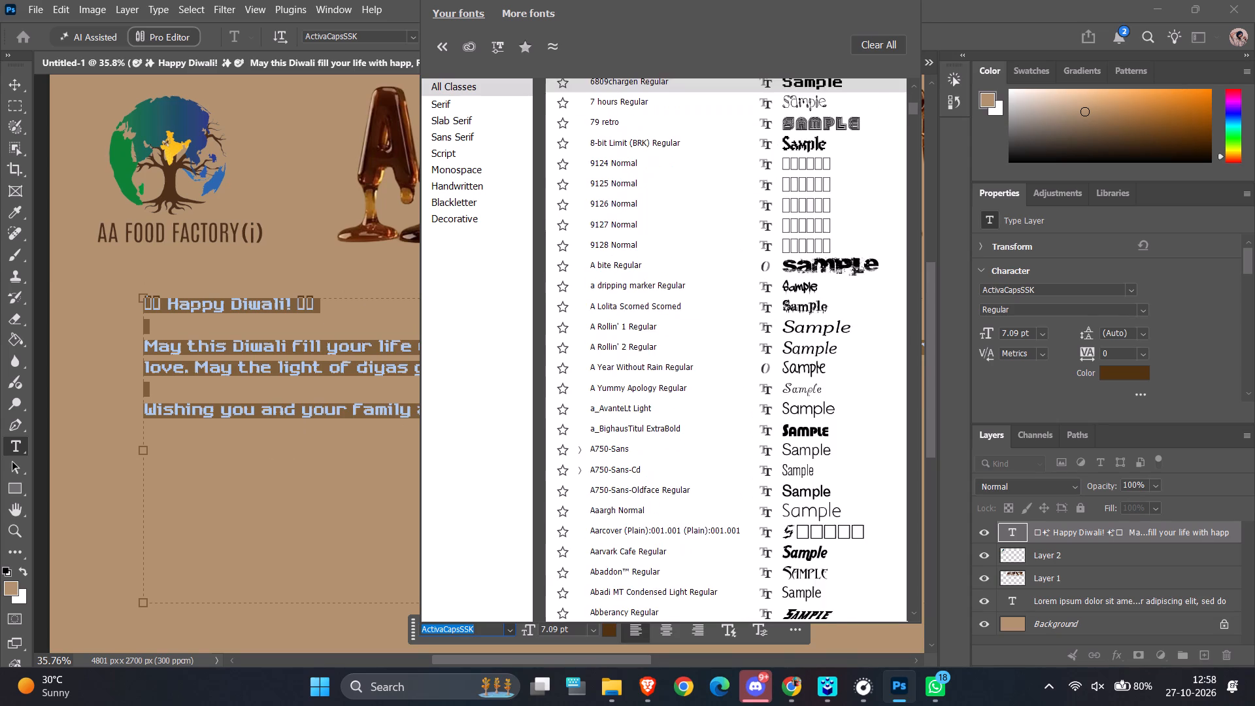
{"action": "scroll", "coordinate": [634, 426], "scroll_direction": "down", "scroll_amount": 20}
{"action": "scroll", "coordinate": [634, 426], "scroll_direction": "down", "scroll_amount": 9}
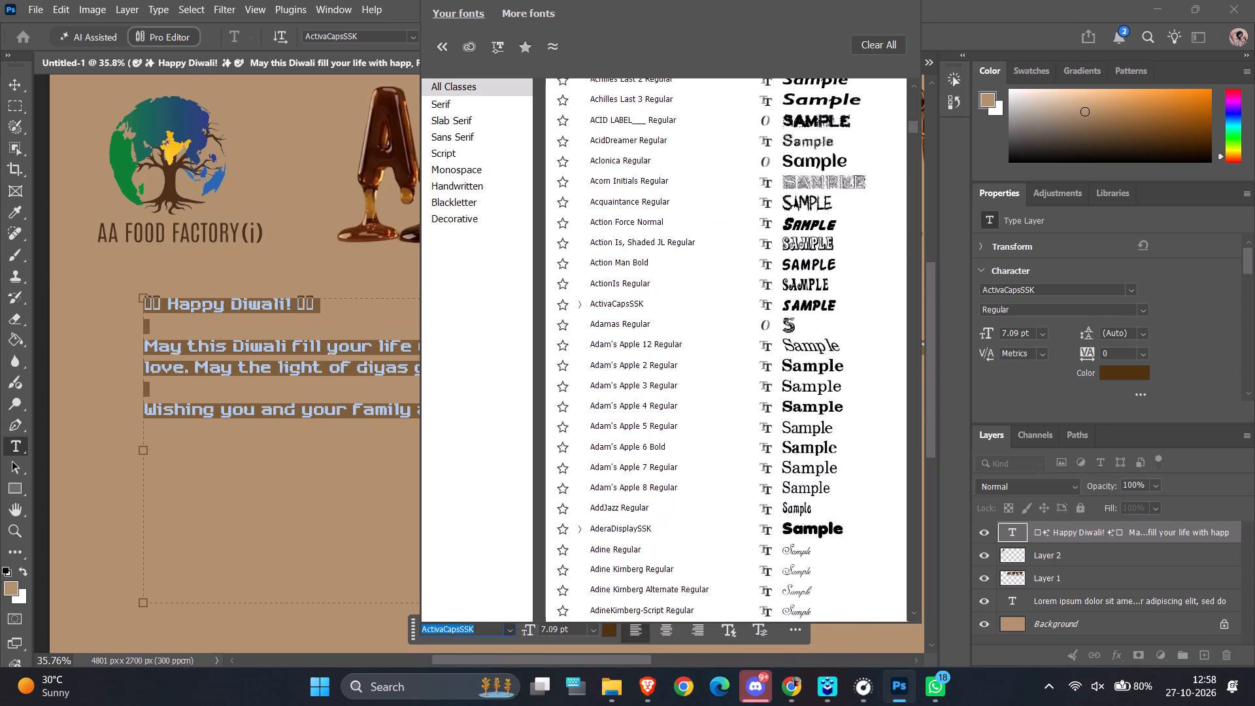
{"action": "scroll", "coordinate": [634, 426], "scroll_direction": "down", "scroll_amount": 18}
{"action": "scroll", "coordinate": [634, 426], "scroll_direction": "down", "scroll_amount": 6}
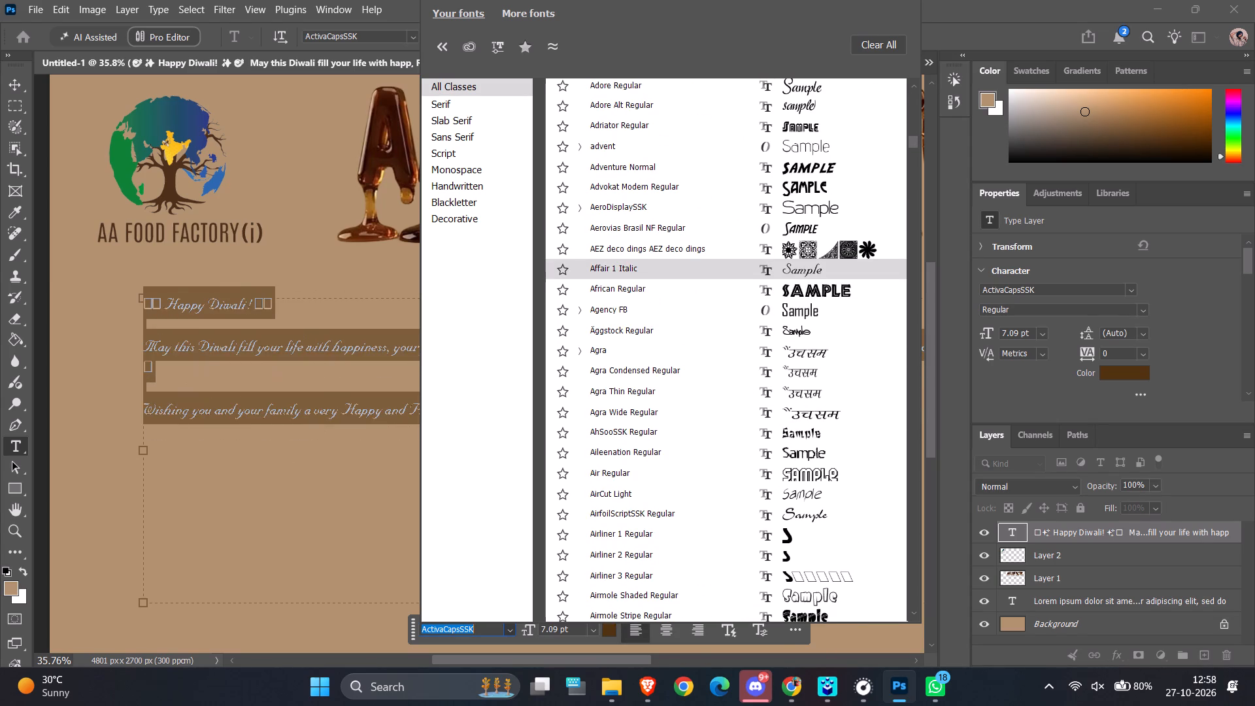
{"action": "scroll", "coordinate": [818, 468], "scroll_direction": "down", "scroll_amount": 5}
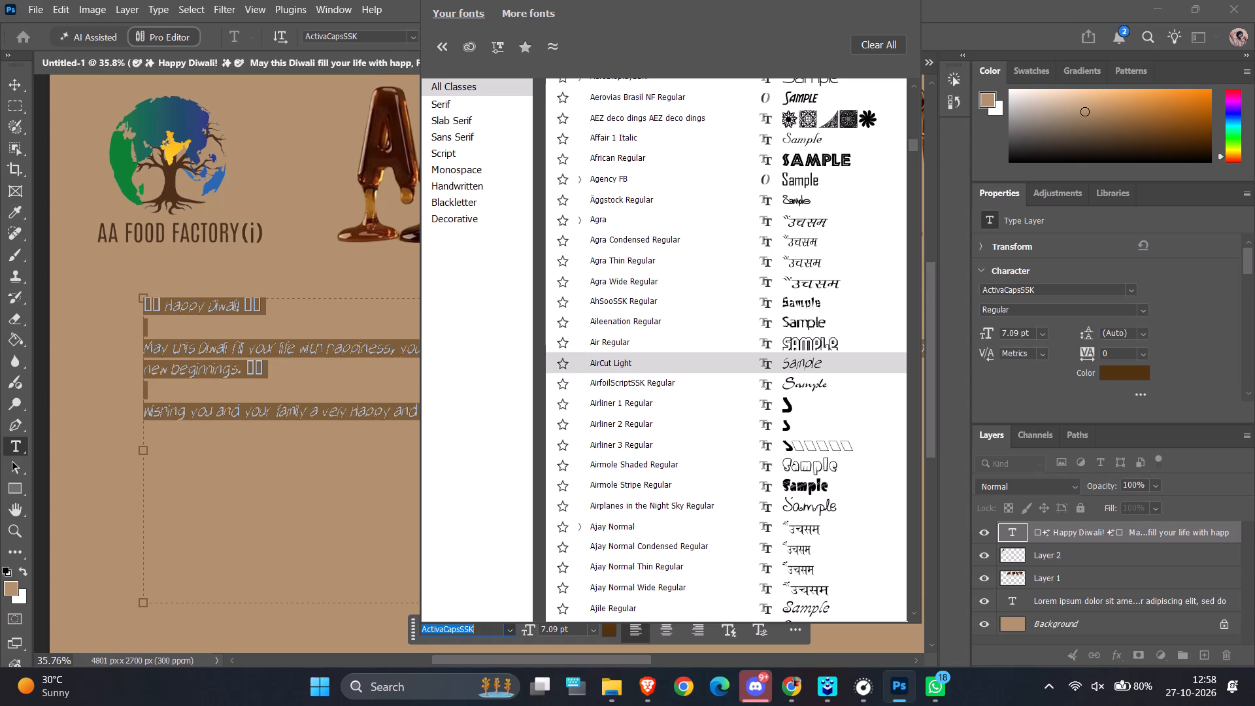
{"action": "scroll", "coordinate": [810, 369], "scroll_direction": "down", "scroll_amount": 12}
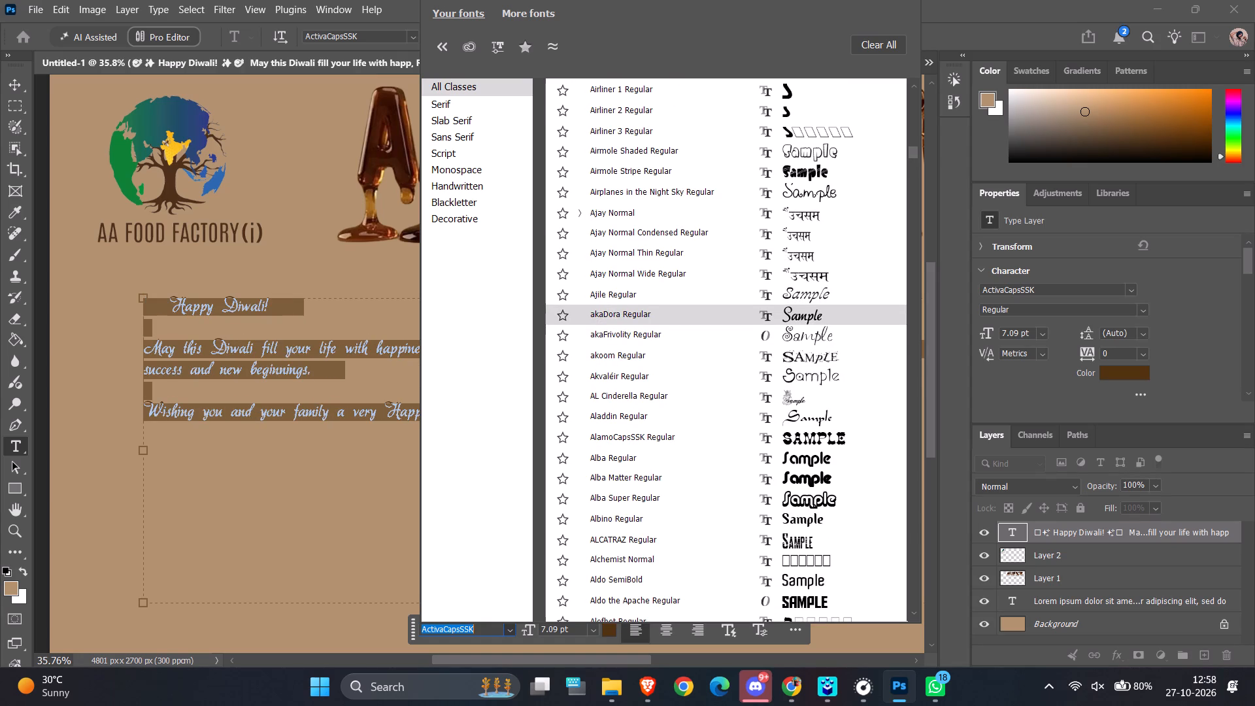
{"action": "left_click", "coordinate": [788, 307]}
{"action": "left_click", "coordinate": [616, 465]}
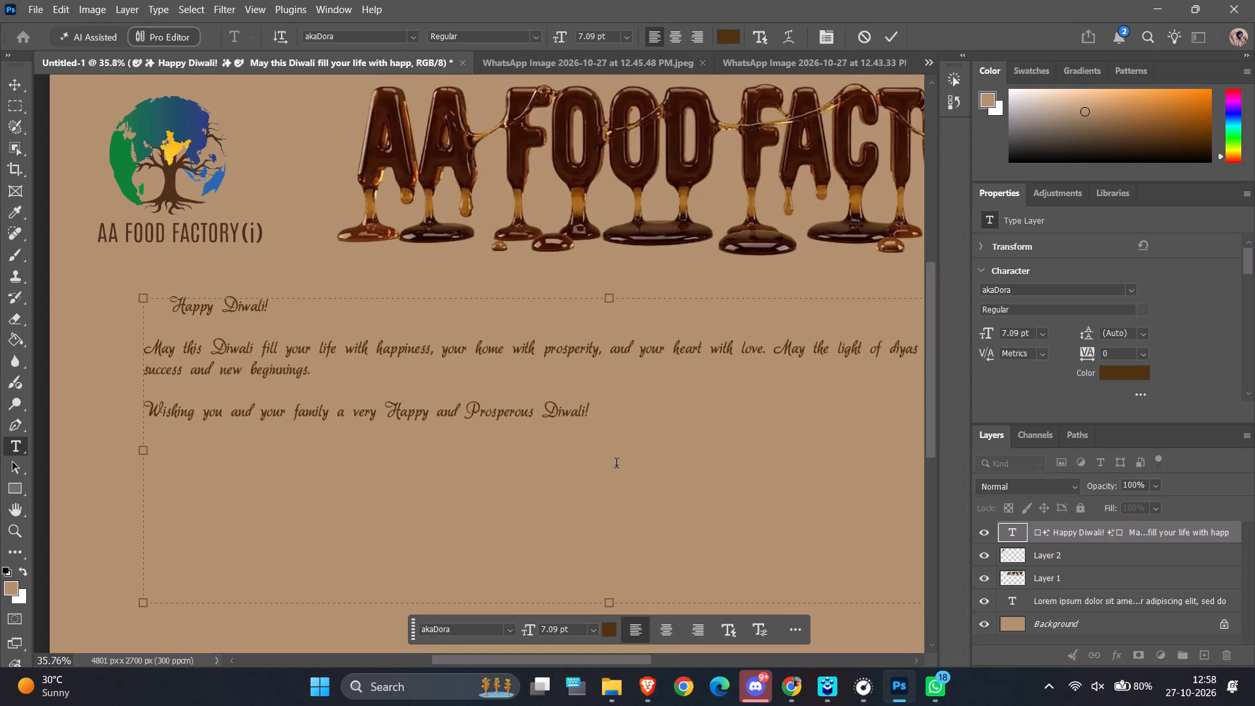
Set the Diwali greeting's font, from "Happy Diwali!" through "Prosperous Diwali!", to AnakeimDisplaySSK and commit the text.
{"action": "left_click_drag", "start_coordinate": [590, 418], "coordinate": [145, 310]}
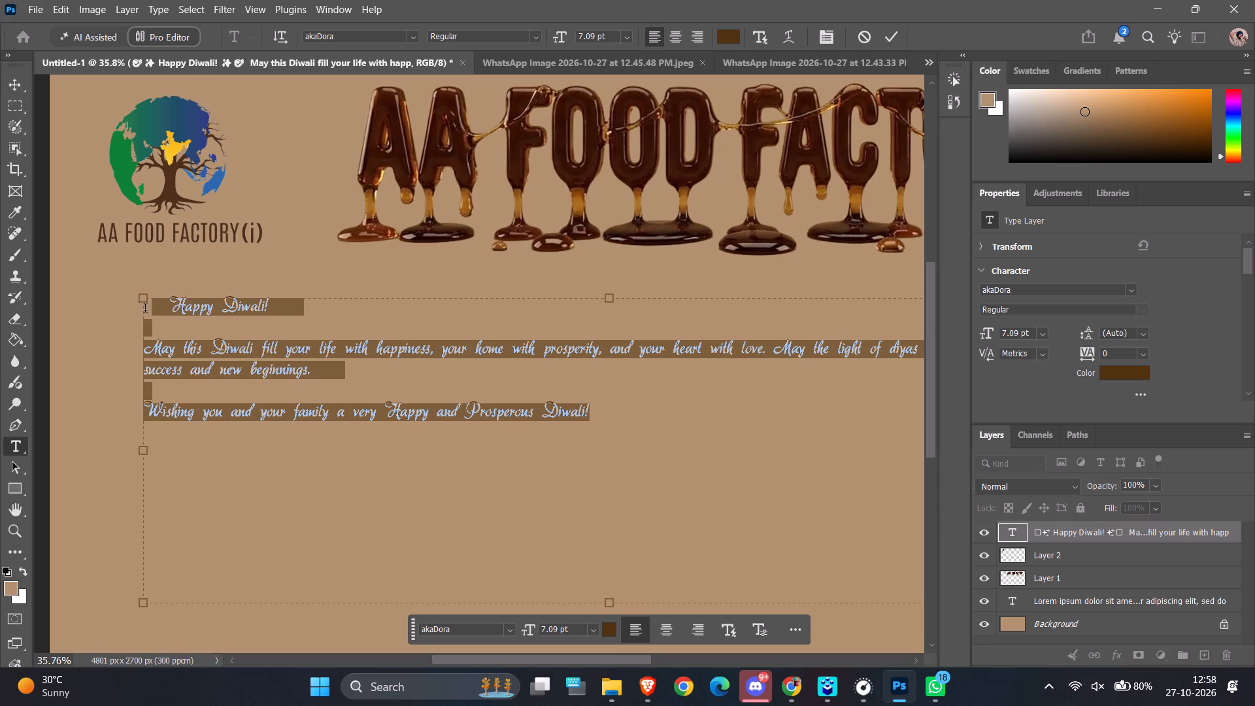
{"action": "left_click_drag", "start_coordinate": [145, 310], "coordinate": [132, 303]}
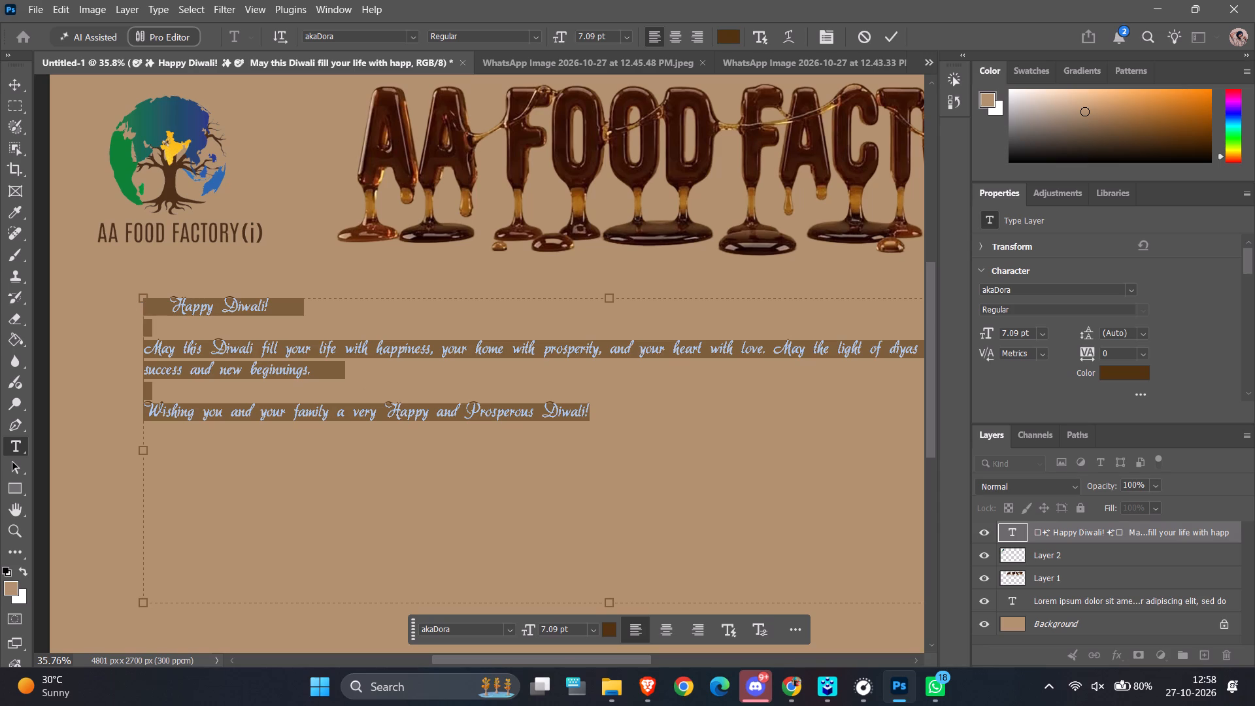
{"action": "left_click", "coordinate": [531, 37]}
{"action": "left_click", "coordinate": [539, 33]}
{"action": "left_click", "coordinate": [410, 35]}
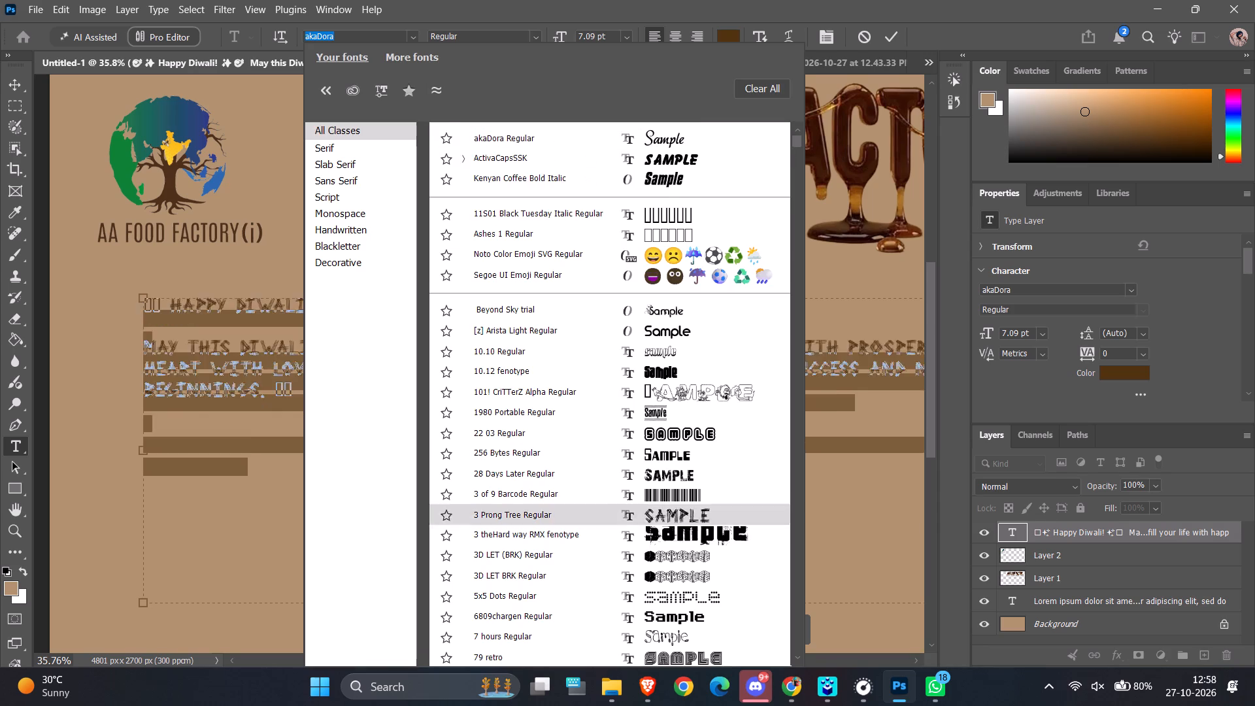
{"action": "scroll", "coordinate": [627, 550], "scroll_direction": "down", "scroll_amount": 5}
{"action": "scroll", "coordinate": [626, 560], "scroll_direction": "down", "scroll_amount": 20}
{"action": "scroll", "coordinate": [626, 560], "scroll_direction": "down", "scroll_amount": 20}
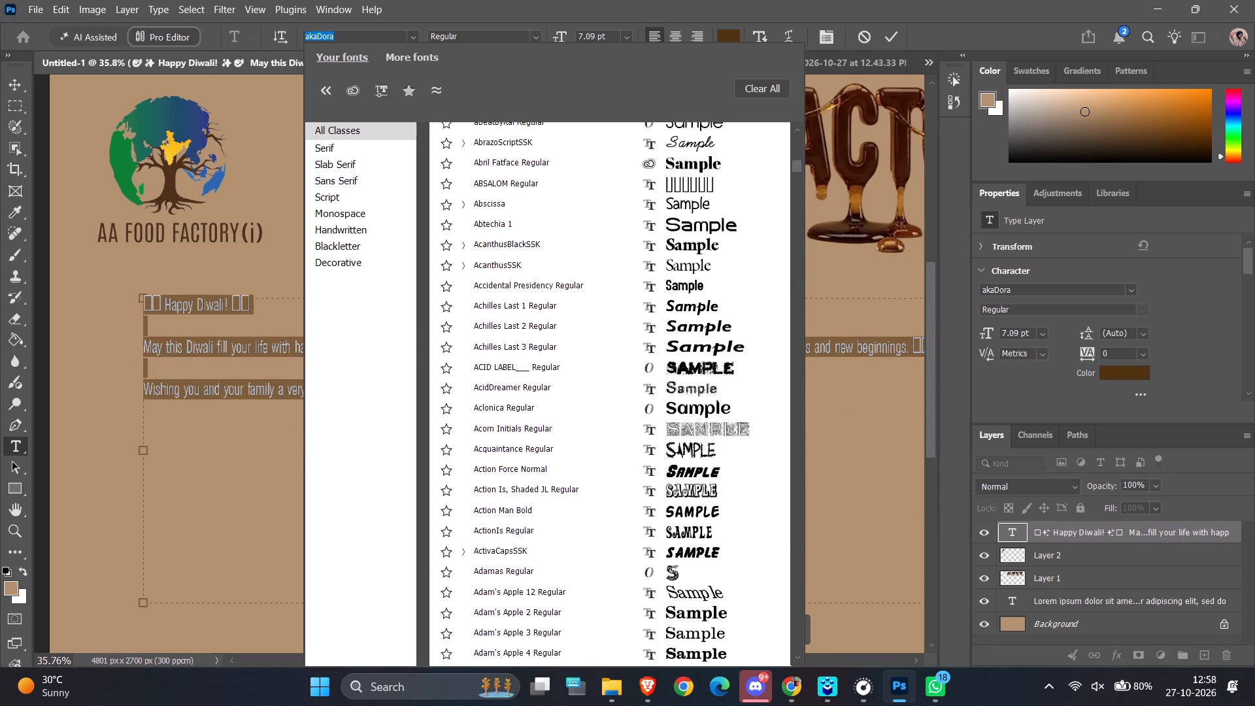
{"action": "scroll", "coordinate": [627, 537], "scroll_direction": "down", "scroll_amount": 3}
{"action": "scroll", "coordinate": [627, 537], "scroll_direction": "down", "scroll_amount": 20}
{"action": "scroll", "coordinate": [627, 537], "scroll_direction": "down", "scroll_amount": 19}
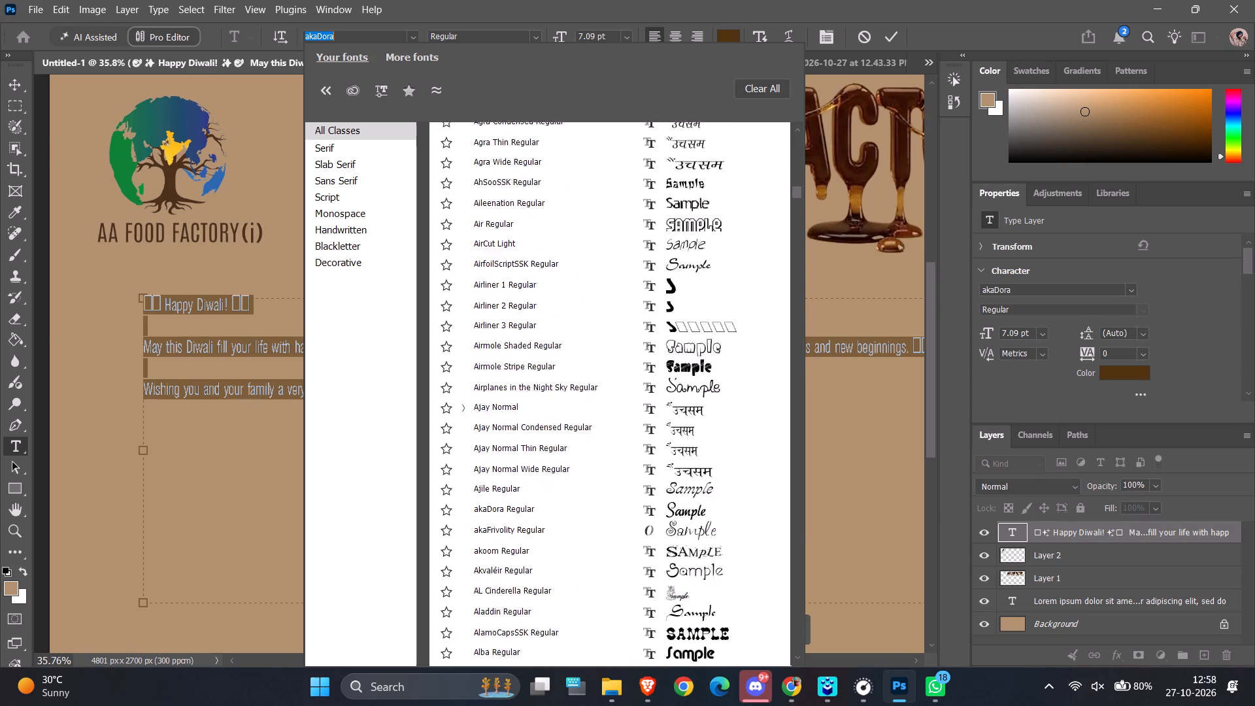
{"action": "scroll", "coordinate": [627, 537], "scroll_direction": "down", "scroll_amount": 9}
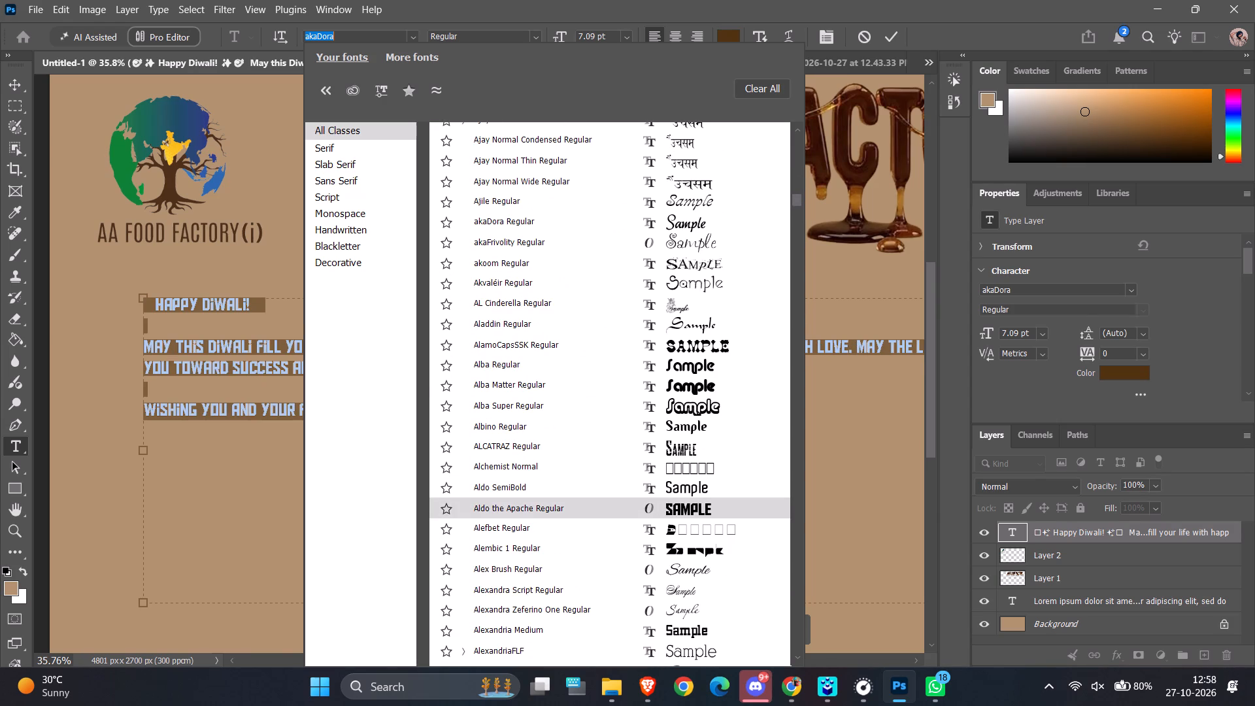
{"action": "scroll", "coordinate": [699, 504], "scroll_direction": "down", "scroll_amount": 11}
{"action": "scroll", "coordinate": [635, 552], "scroll_direction": "down", "scroll_amount": 20}
{"action": "scroll", "coordinate": [635, 552], "scroll_direction": "down", "scroll_amount": 3}
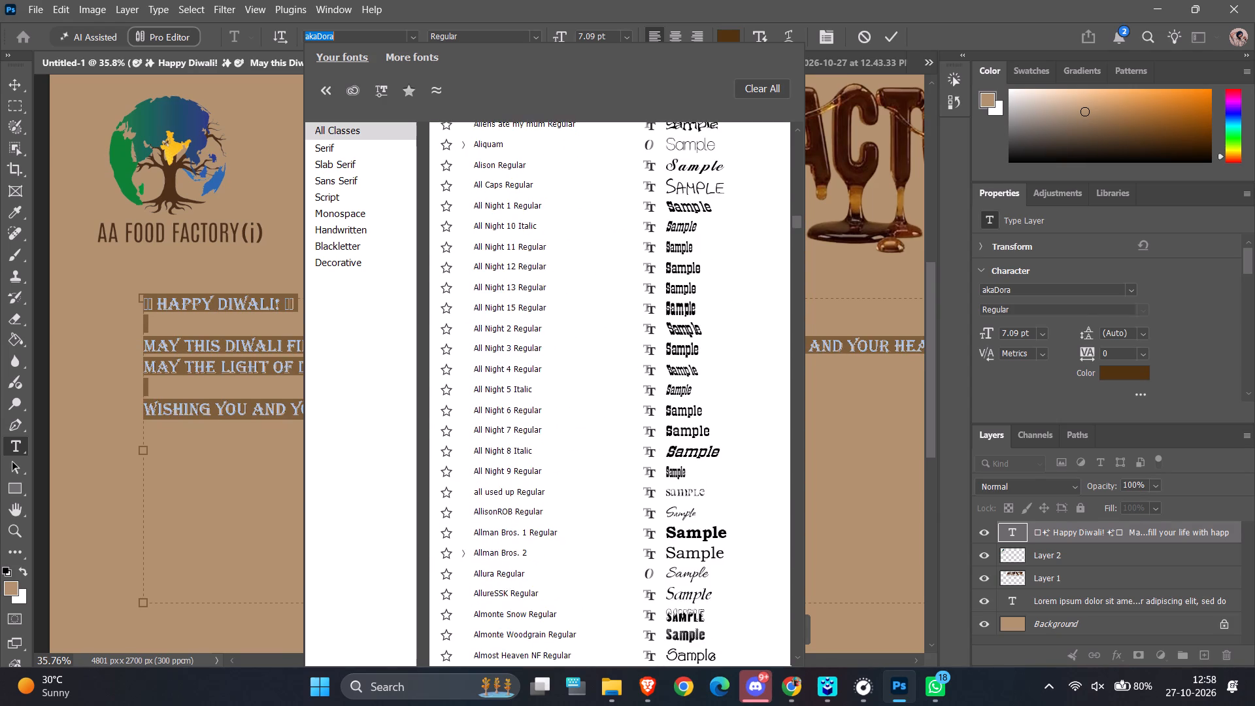
{"action": "scroll", "coordinate": [635, 552], "scroll_direction": "down", "scroll_amount": 19}
{"action": "scroll", "coordinate": [635, 552], "scroll_direction": "down", "scroll_amount": 6}
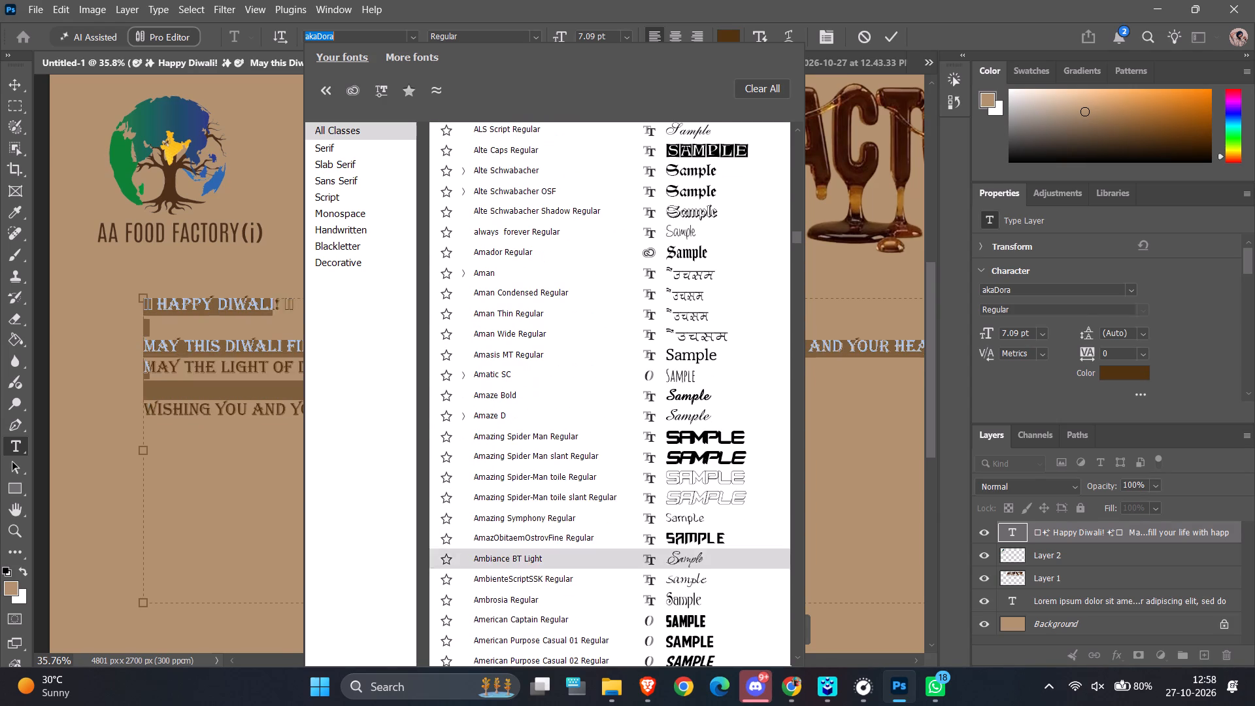
{"action": "scroll", "coordinate": [605, 459], "scroll_direction": "down", "scroll_amount": 14}
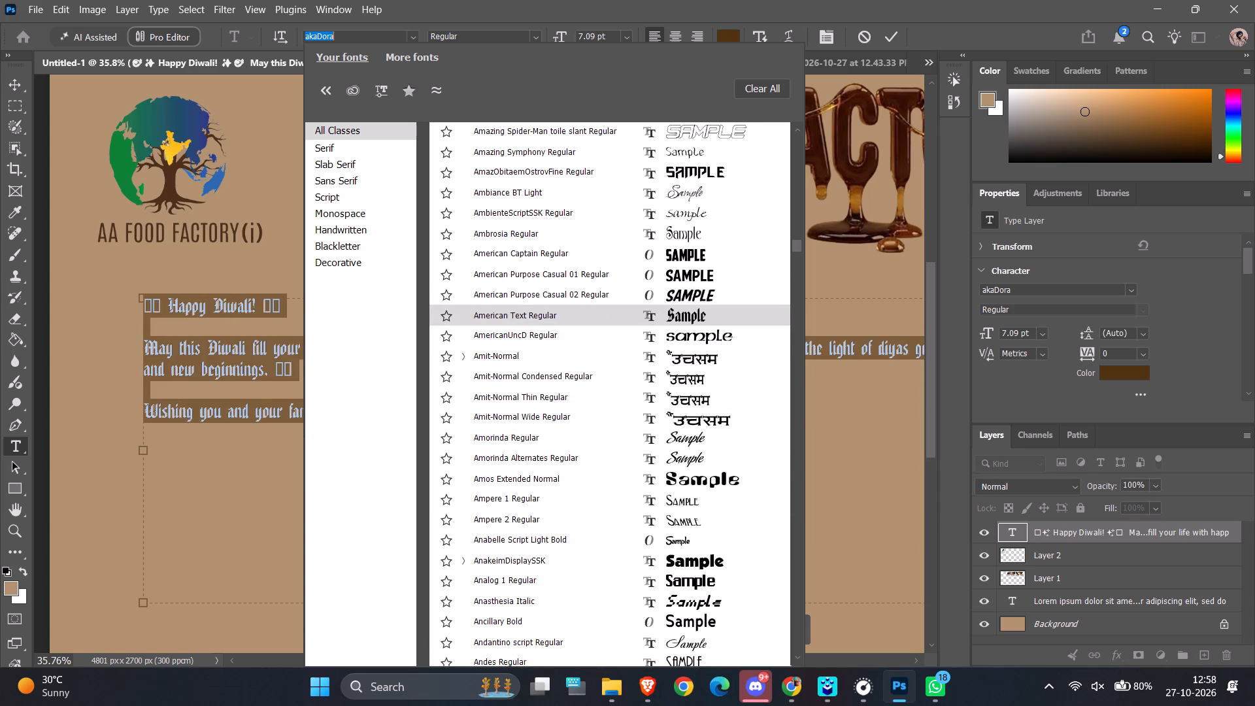
{"action": "scroll", "coordinate": [624, 317], "scroll_direction": "down", "scroll_amount": 11}
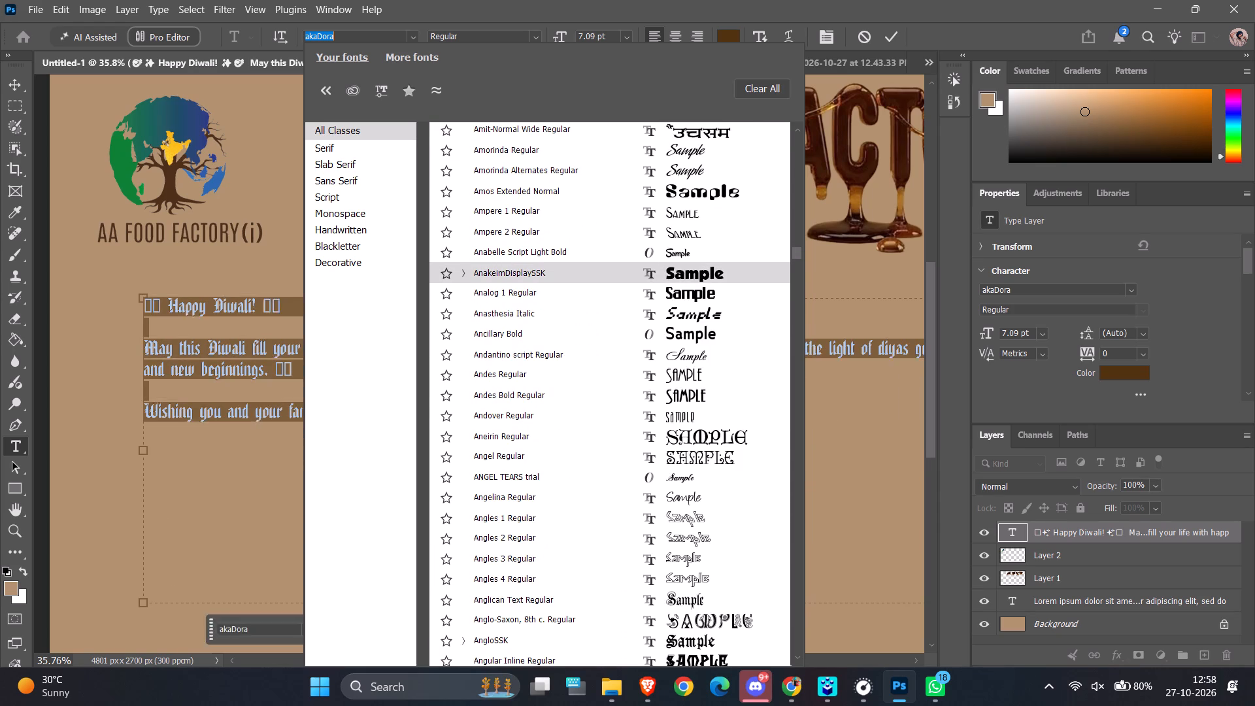
{"action": "left_click", "coordinate": [582, 273]}
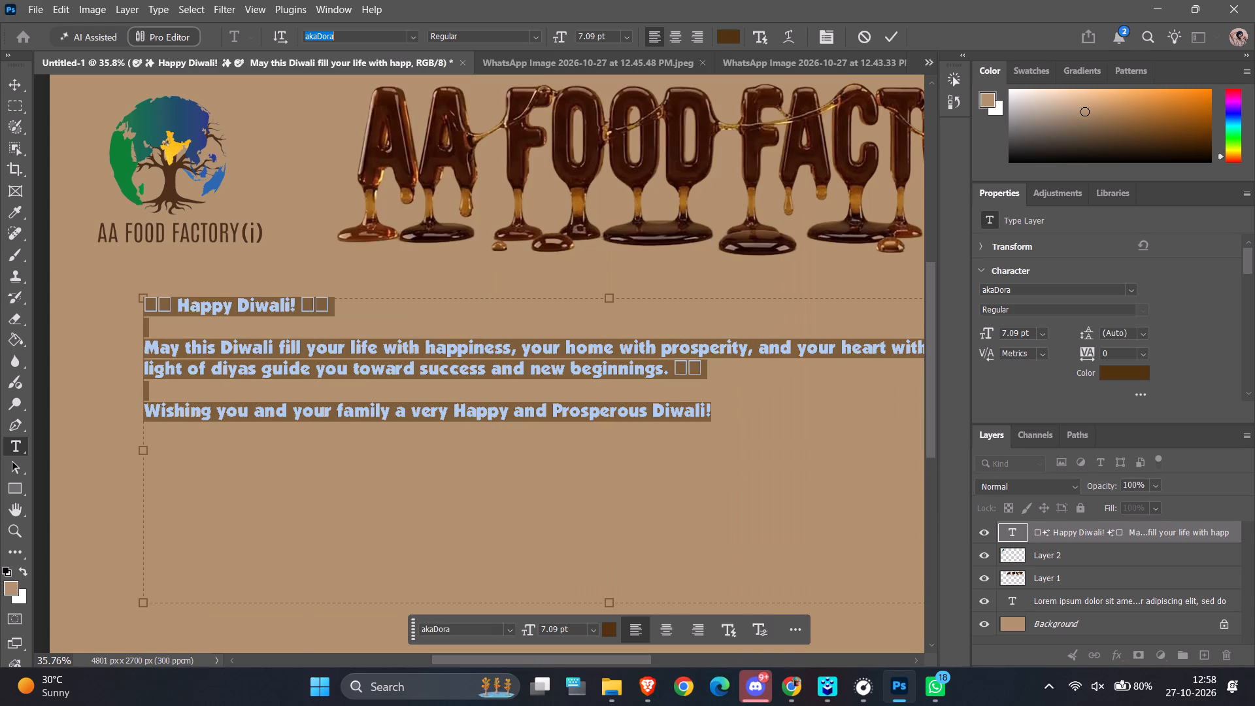
{"action": "left_click", "coordinate": [309, 271]}
{"action": "left_click", "coordinate": [309, 271]}
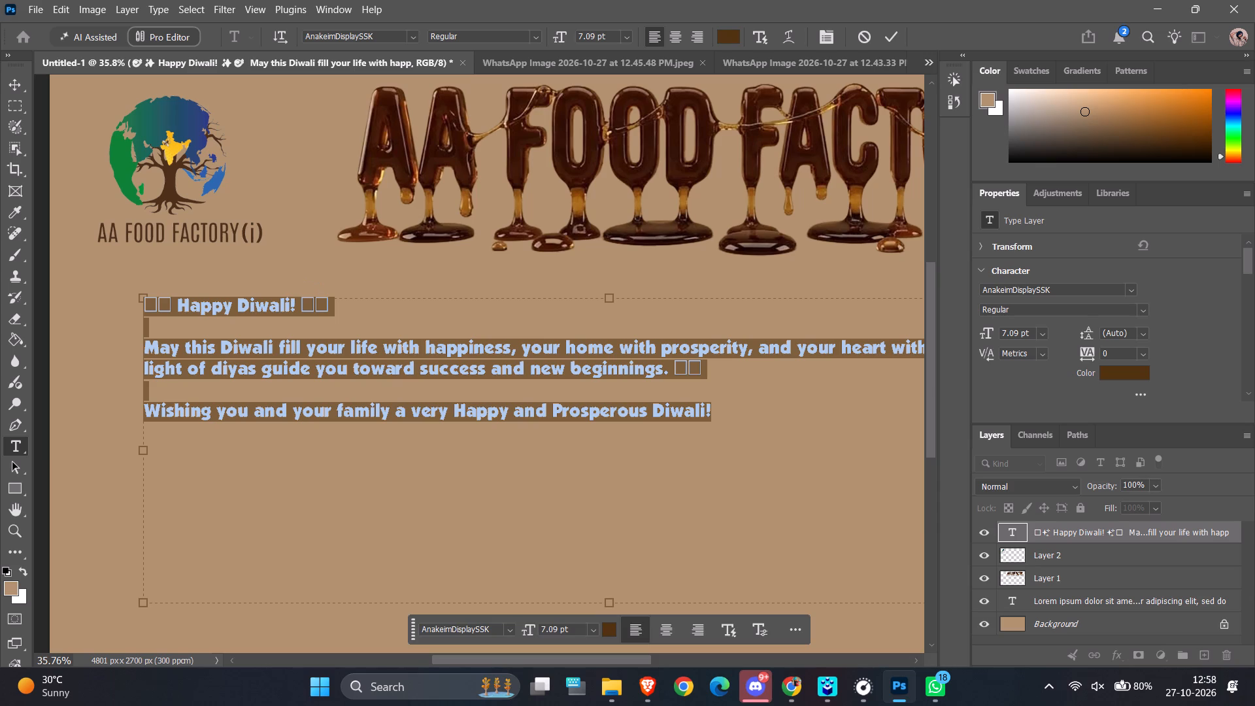
{"action": "left_click", "coordinate": [22, 80]}
{"action": "left_click", "coordinate": [422, 269]}
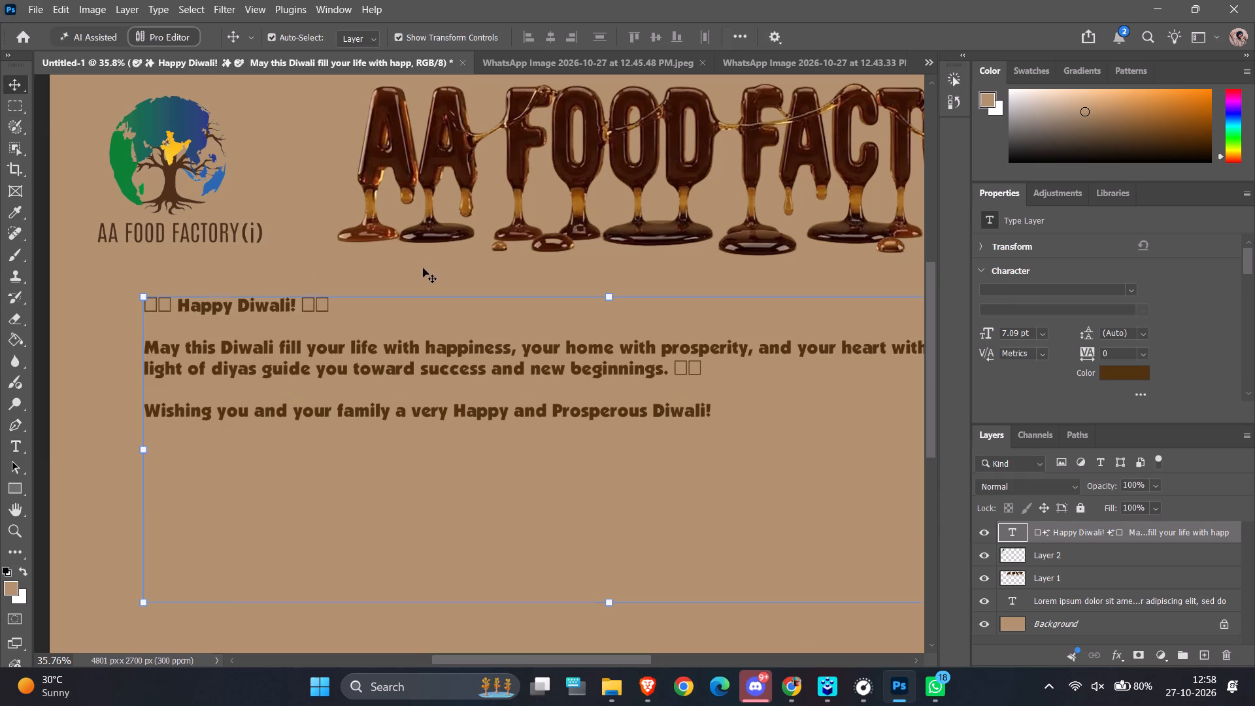
Delete the empty-box placeholder characters on both sides of "Happy Diwali!" and after "new beginnings." in the greeting.
{"action": "scroll", "coordinate": [580, 462], "scroll_direction": "down", "scroll_amount": 6, "text": "ctrl"}
{"action": "scroll", "coordinate": [580, 462], "scroll_direction": "down", "scroll_amount": 5, "text": "ctrl+alt"}
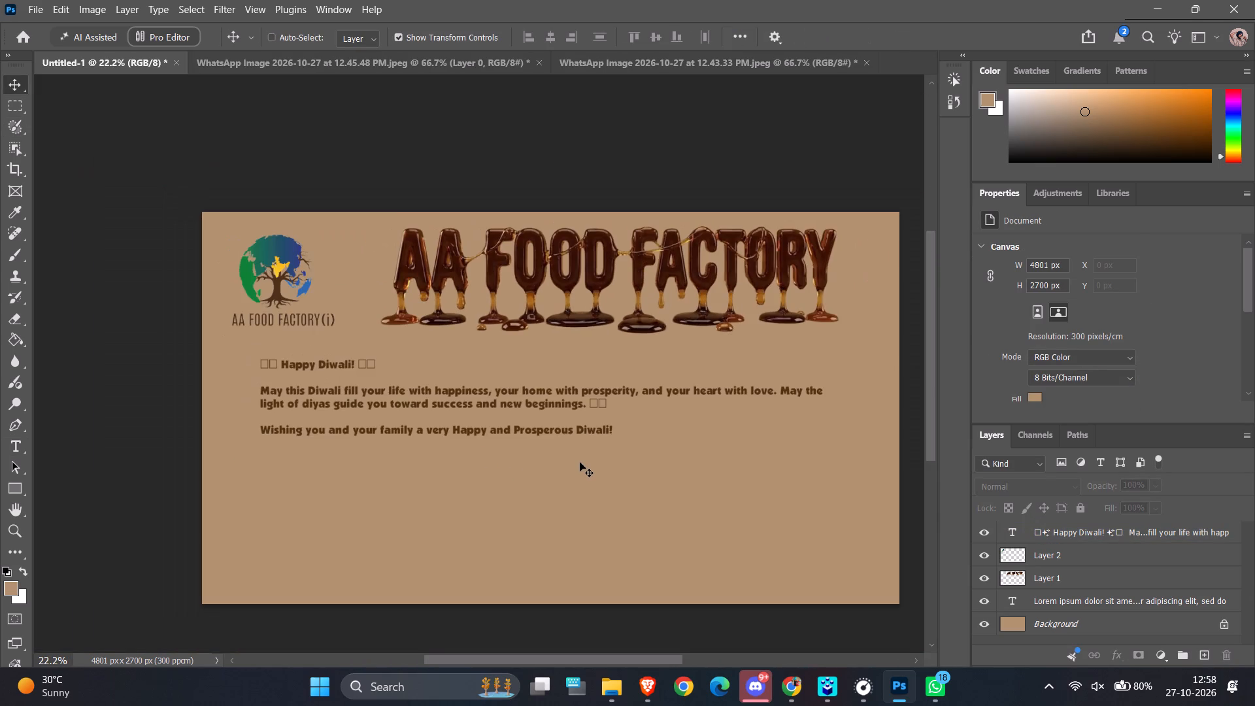
{"action": "scroll", "coordinate": [503, 455], "scroll_direction": "up", "scroll_amount": 4, "text": "ctrl+alt"}
{"action": "double_click", "coordinate": [310, 322]}
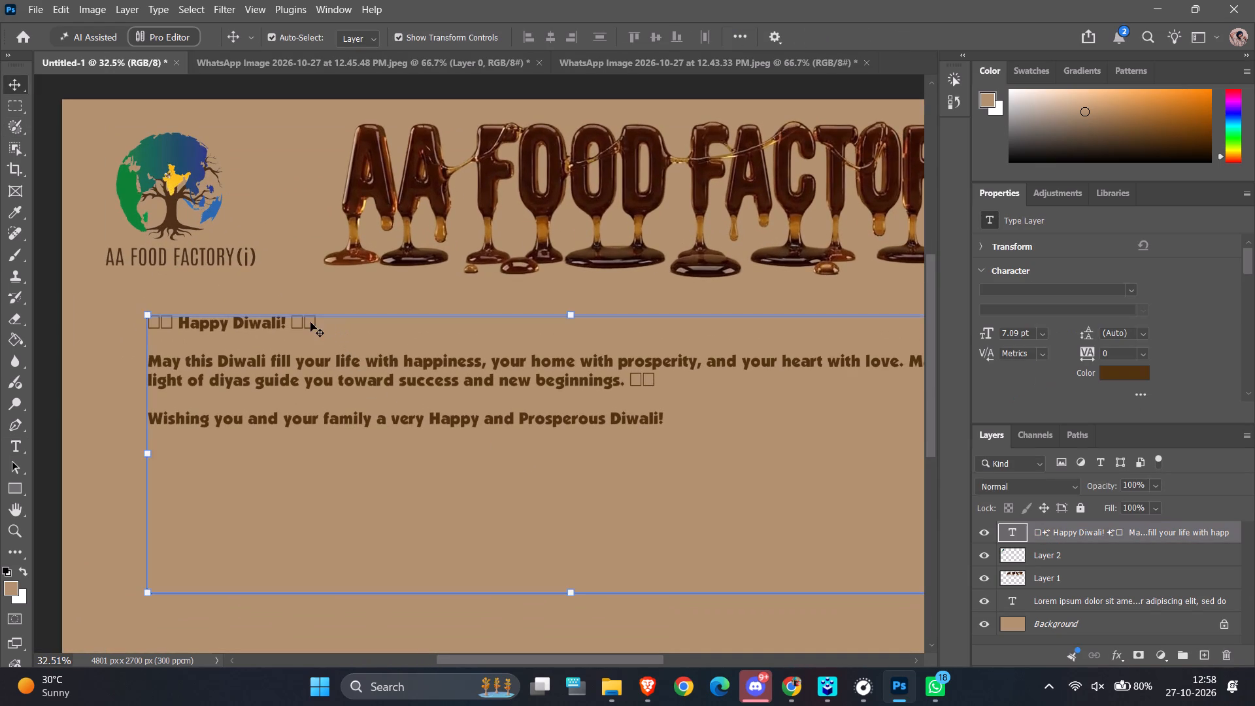
{"action": "left_click", "coordinate": [317, 322]}
{"action": "key", "text": "BackSpace"}
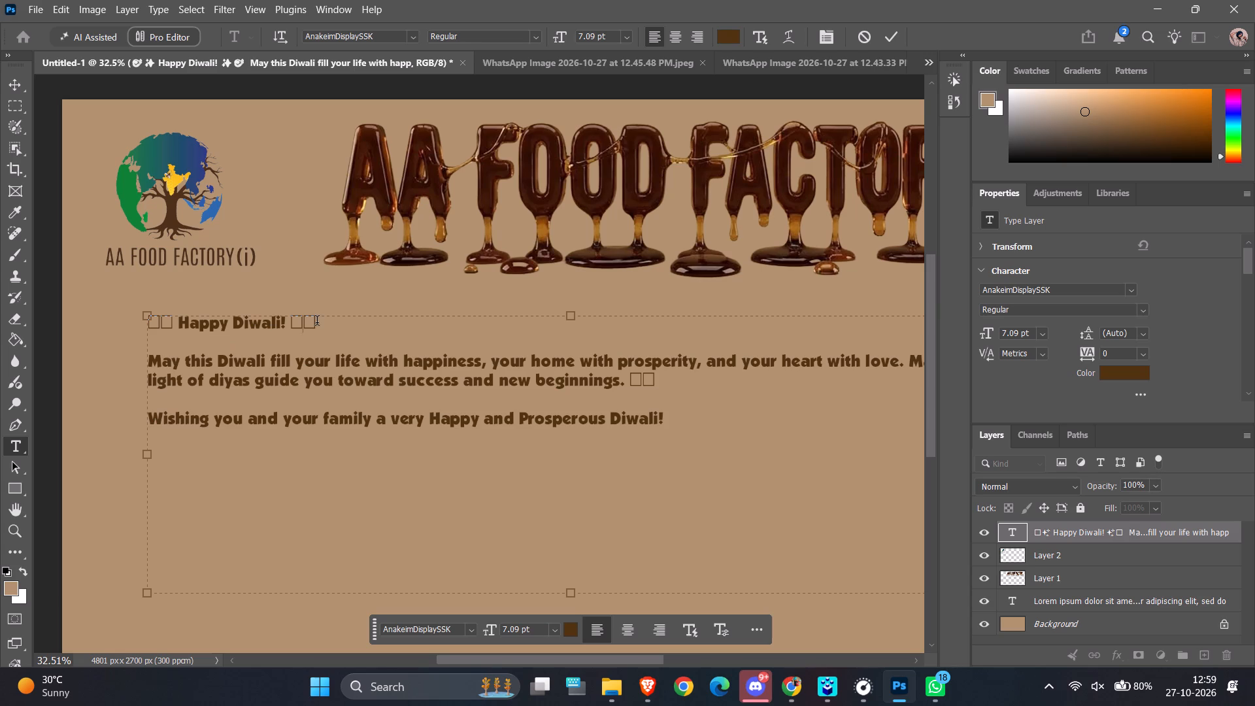
{"action": "key", "text": "BackSpace"}
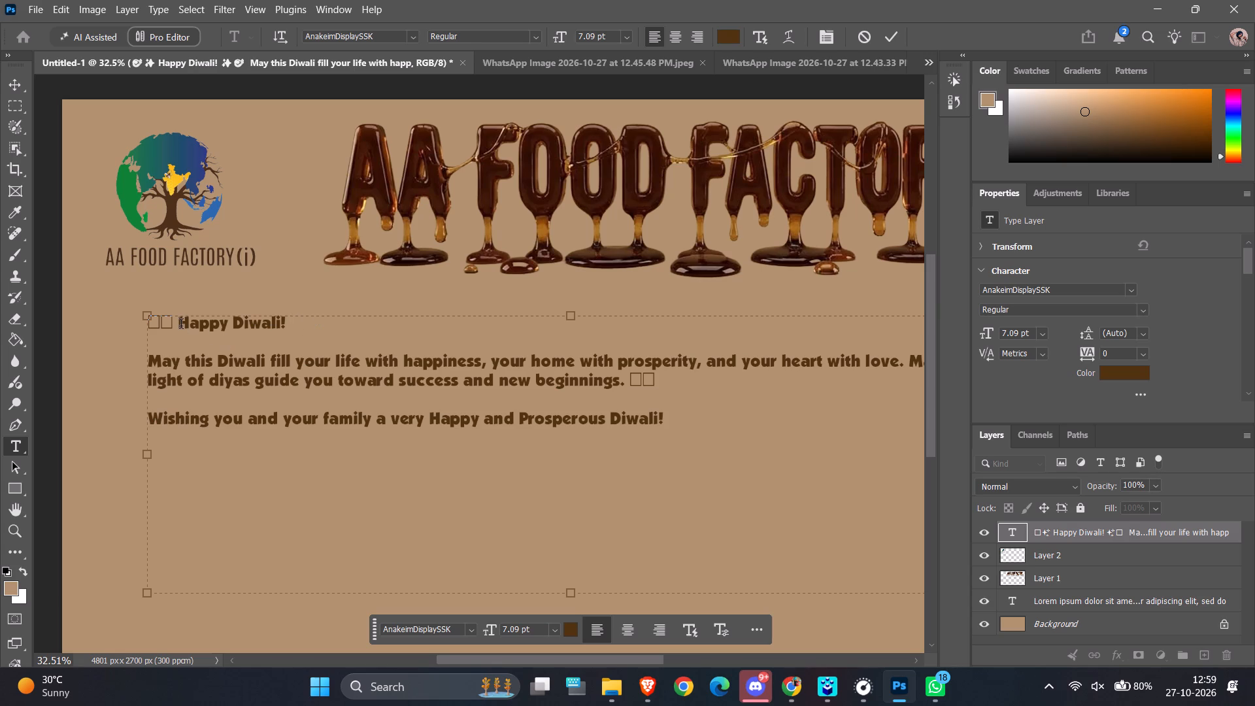
{"action": "left_click", "coordinate": [181, 326]}
{"action": "key", "text": "BackSpace"}
{"action": "key", "text": "BackSpace"}
{"action": "key", "text": "BackSpace"}
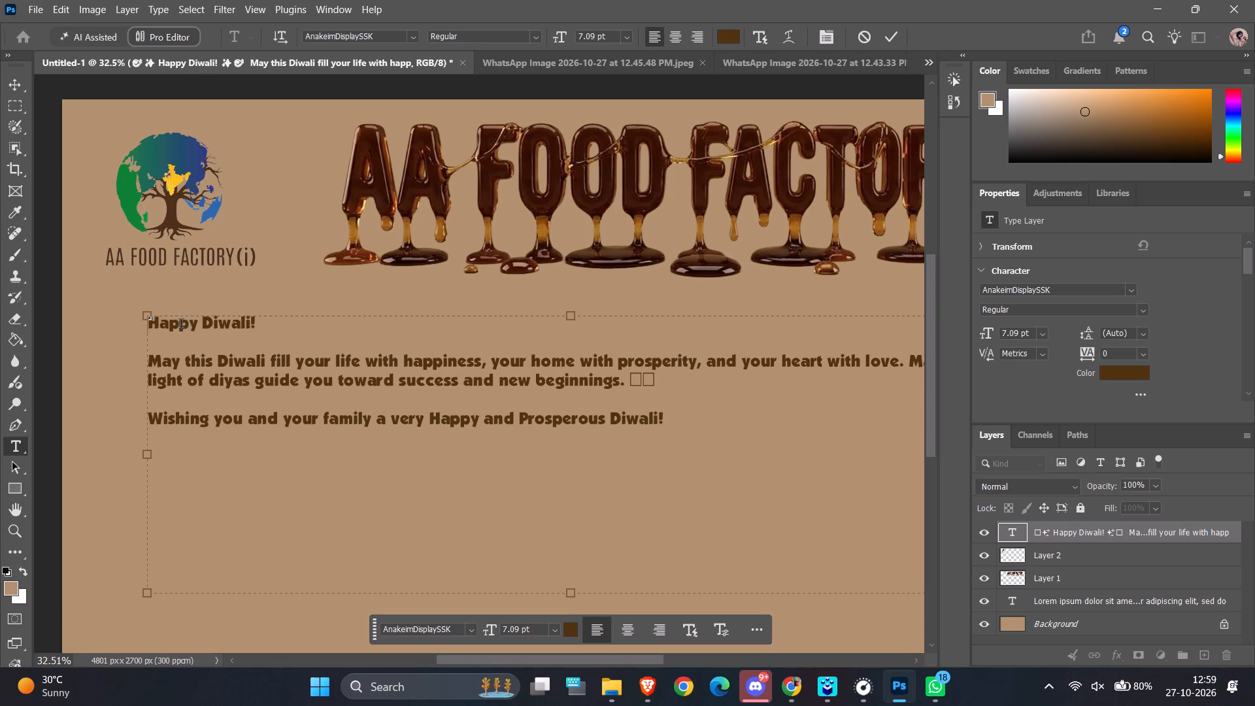
{"action": "left_click", "coordinate": [666, 387]}
{"action": "key", "text": "BackSpace"}
{"action": "key", "text": "BackSpace"}
Indent the "Happy Diwali!" heading with leading spaces to sit roughly centred above the greeting paragraph.
{"action": "left_click", "coordinate": [165, 340]}
{"action": "left_click", "coordinate": [148, 328]}
{"action": "key", "text": "space"}
{"action": "key", "text": "space"}
{"action": "key", "text": "space"}
{"action": "key", "text": "space"}
{"action": "key", "text": "space"}
{"action": "key", "text": "space"}
{"action": "key", "text": "space"}
{"action": "key", "text": "space"}
{"action": "key", "text": "space"}
{"action": "key", "text": "space"}
{"action": "key", "text": "space"}
{"action": "key", "text": "space"}
{"action": "key", "text": "space"}
{"action": "key", "text": "space"}
{"action": "key", "text": "space"}
{"action": "key", "text": "space"}
{"action": "key", "text": "space"}
{"action": "key", "text": "space"}
{"action": "key", "text": "space"}
{"action": "key", "text": "space"}
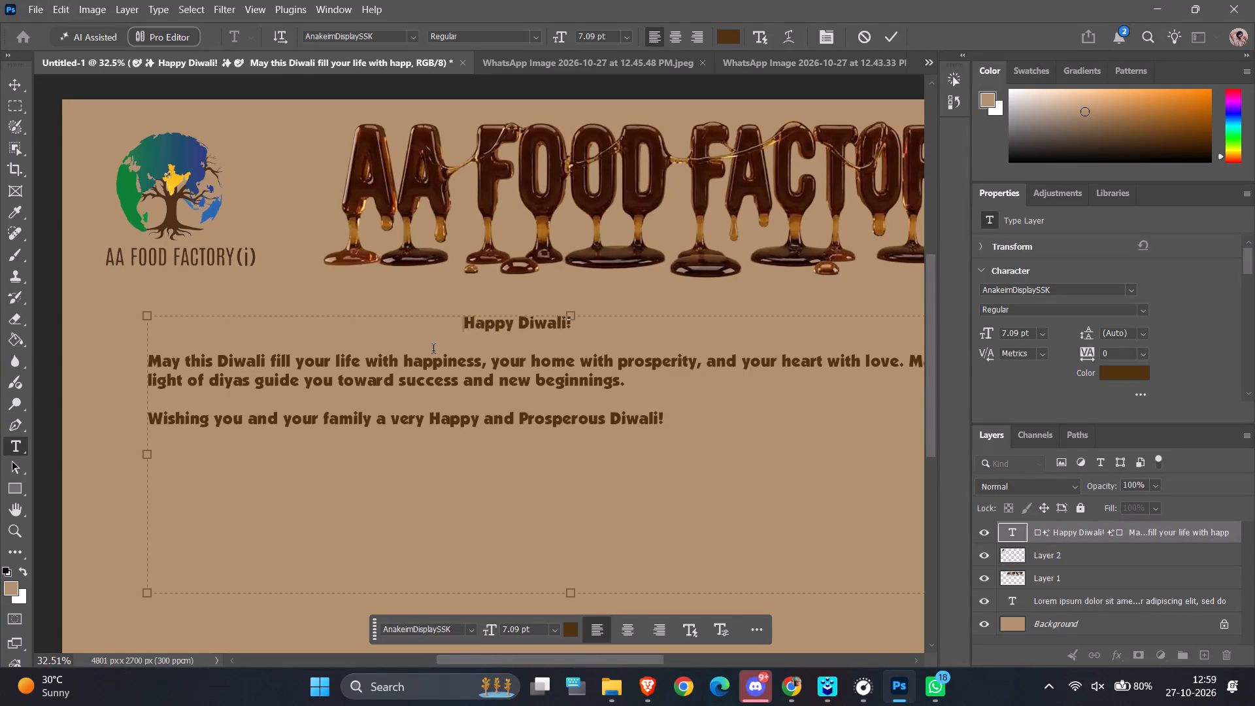
Indent the line "Wishing you and your family a very Happy and Prosperous Diwali!" with leading spaces to roughly centre it.
{"action": "left_click", "coordinate": [150, 418]}
{"action": "key", "text": "space"}
{"action": "key", "text": "space"}
{"action": "key", "text": "space"}
{"action": "key", "text": "space"}
{"action": "key", "text": "space"}
{"action": "key", "text": "space"}
{"action": "key", "text": "space"}
{"action": "key", "text": "space"}
{"action": "key", "text": "space"}
{"action": "key", "text": "space"}
{"action": "key", "text": "space"}
{"action": "key", "text": "space"}
{"action": "key", "text": "space"}
{"action": "key", "text": "space"}
{"action": "key", "text": "space"}
{"action": "key", "text": "space"}
{"action": "key", "text": "space"}
{"action": "key", "text": "space"}
{"action": "key", "text": "space"}
{"action": "key", "text": "space"}
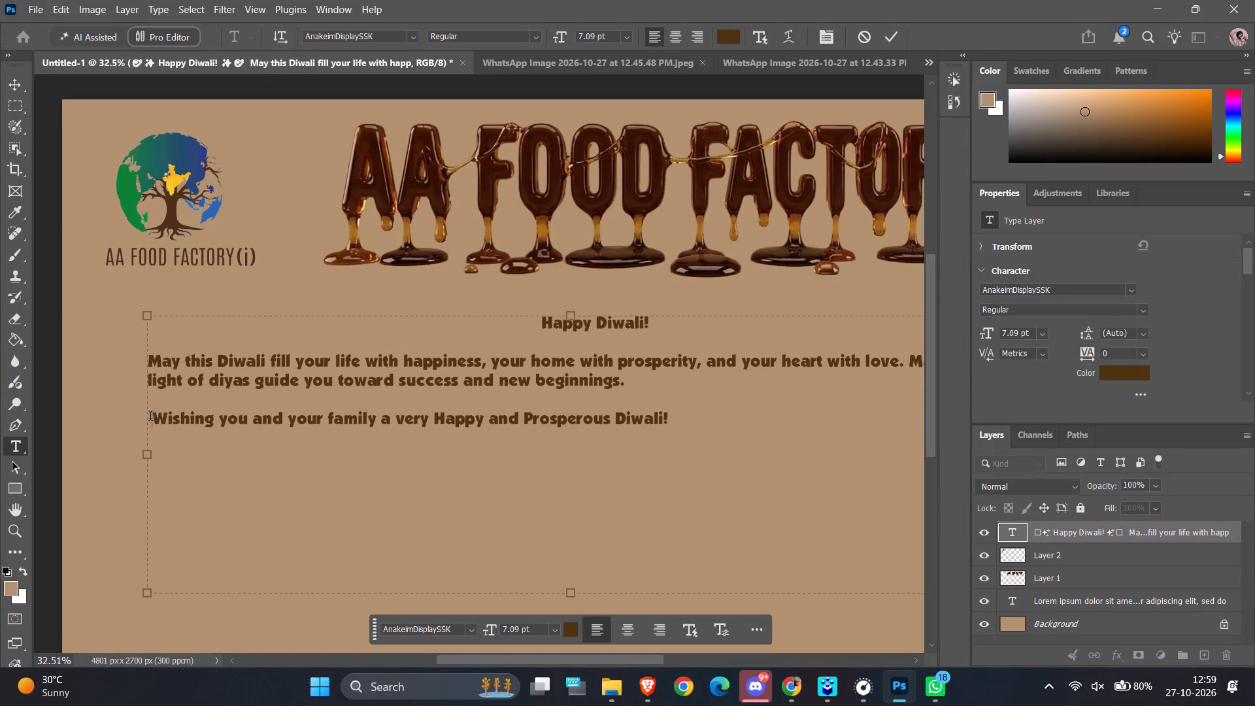
{"action": "scroll", "coordinate": [245, 422], "scroll_direction": "down", "scroll_amount": 6}
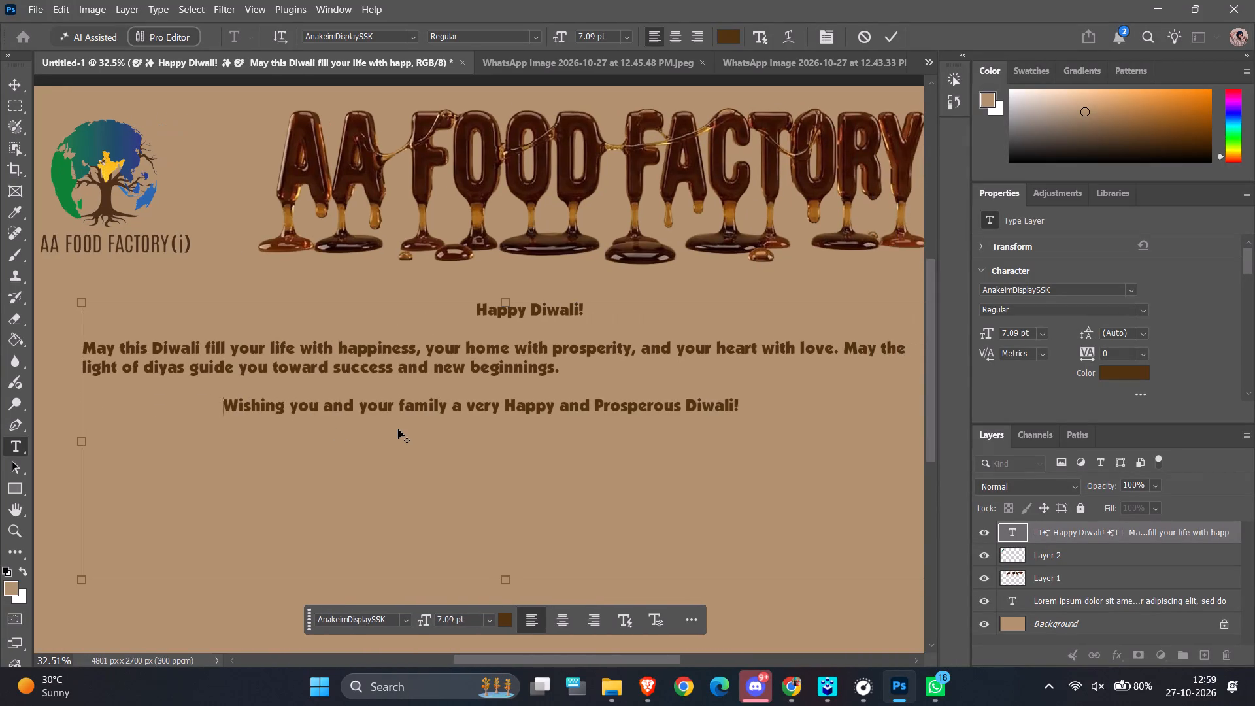
Indent the line "Wishing you and your family a very Happy and Prosperous Diwali!" further with leading spaces and commit the text.
{"action": "scroll", "coordinate": [398, 429], "scroll_direction": "down", "scroll_amount": 5, "text": "ctrl+alt"}
{"action": "scroll", "coordinate": [398, 429], "scroll_direction": "up", "scroll_amount": 3, "text": "ctrl"}
{"action": "key", "text": "space"}
{"action": "key", "text": "space"}
{"action": "key", "text": "space"}
{"action": "key", "text": "space"}
{"action": "key", "text": "space"}
{"action": "key", "text": "space"}
{"action": "key", "text": "space"}
{"action": "key", "text": "space"}
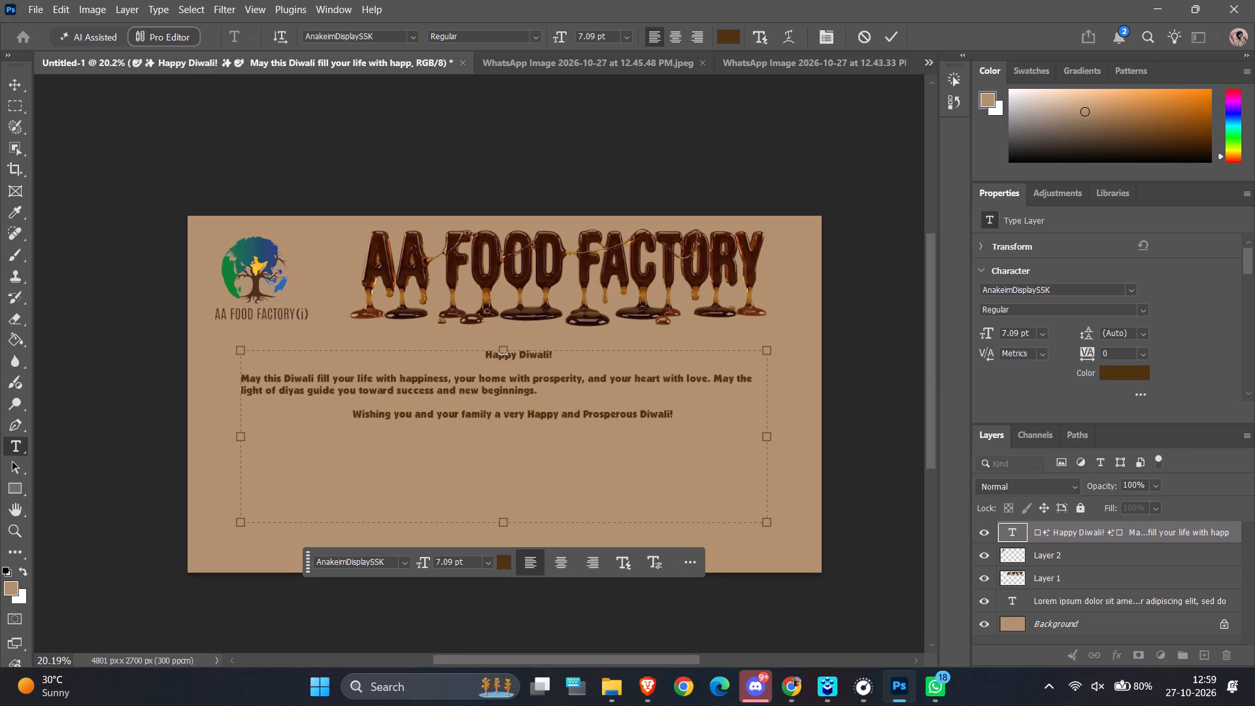
{"action": "left_click", "coordinate": [10, 86]}
Move the Diwali greeting text box about 112 px to the right, beneath the title lettering.
{"action": "left_click_drag", "start_coordinate": [468, 392], "coordinate": [469, 392]}
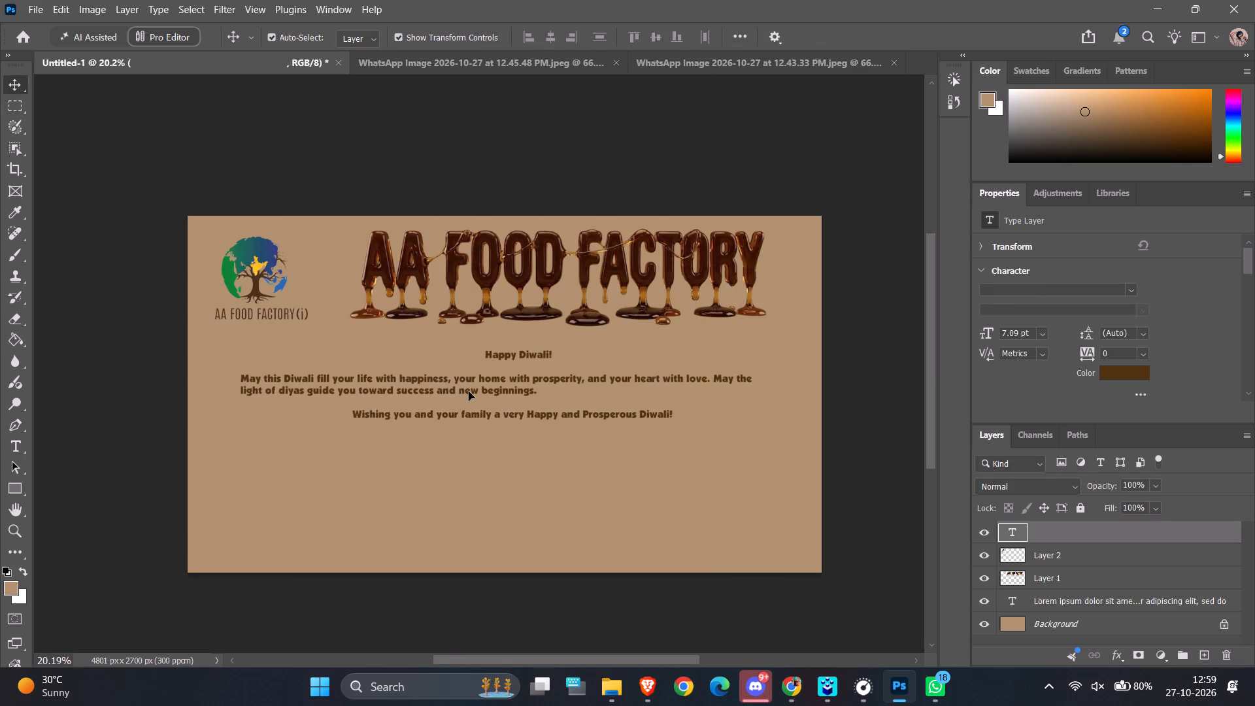
{"action": "left_click_drag", "start_coordinate": [469, 392], "coordinate": [479, 394]}
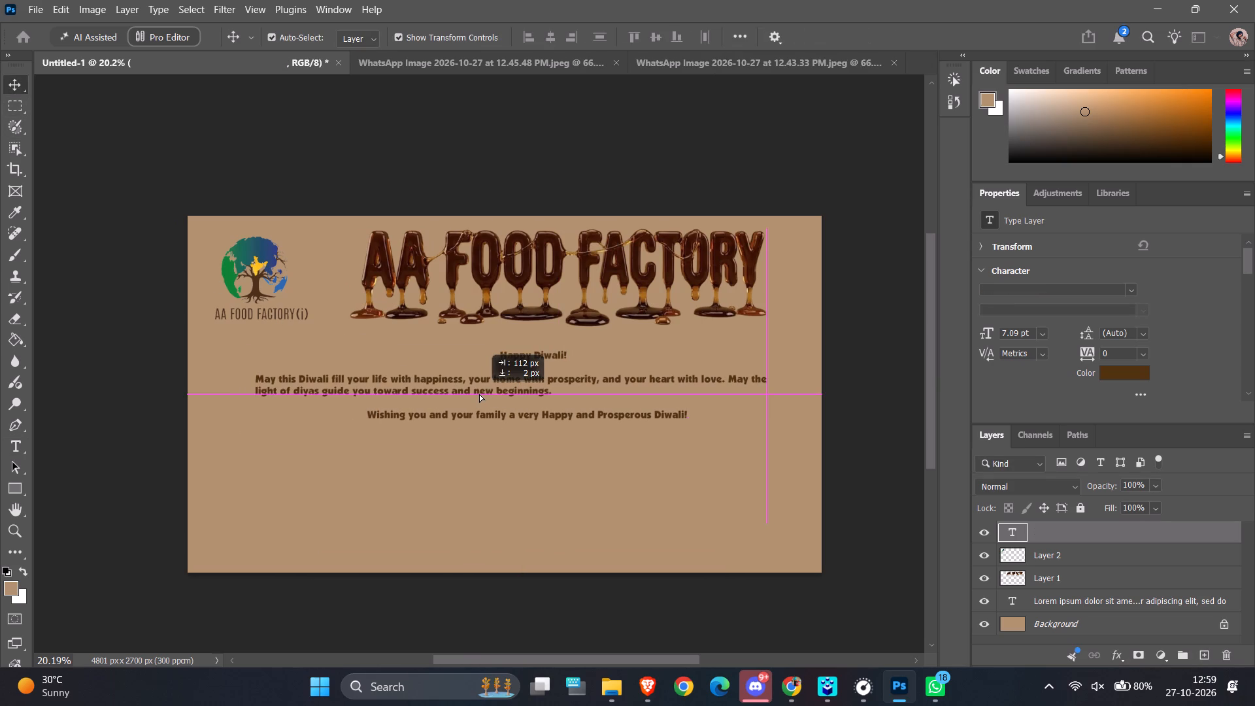
{"action": "left_click_drag", "start_coordinate": [479, 394], "coordinate": [484, 395]}
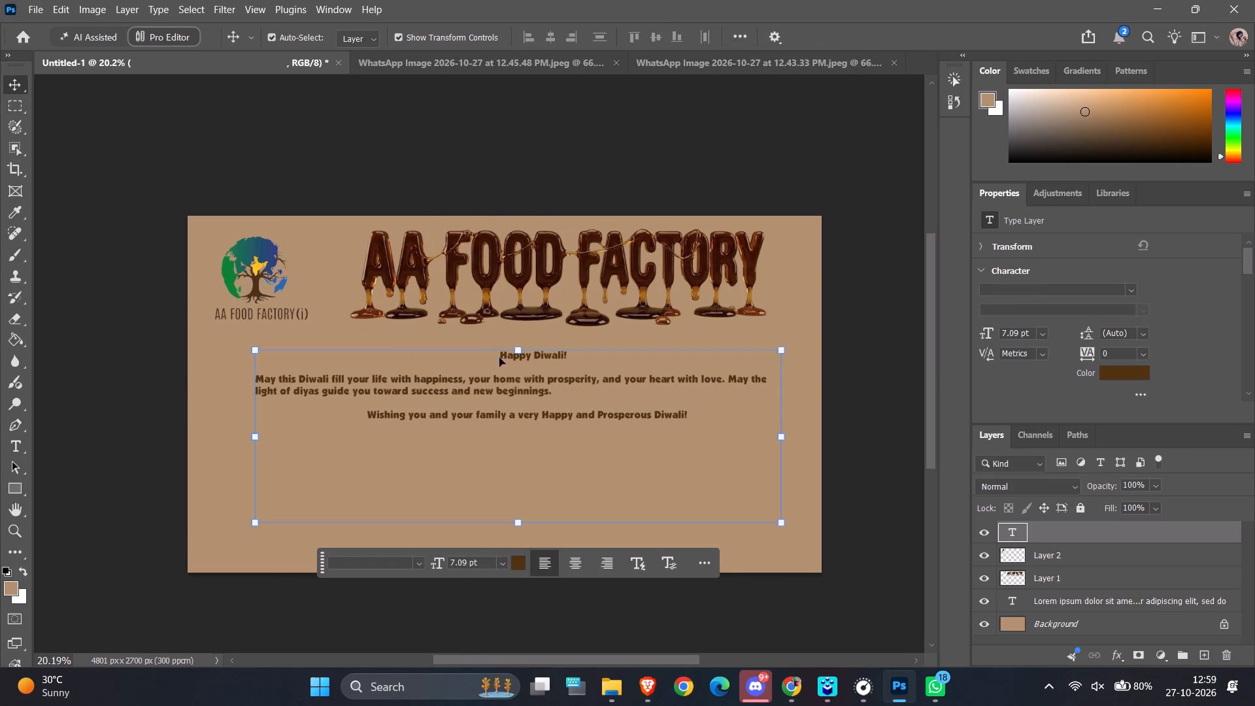
Remove seven leading spaces from the "Happy Diwali!" heading to shift it leftward, and commit the text.
{"action": "left_click", "coordinate": [533, 356]}
{"action": "double_click", "coordinate": [533, 356]}
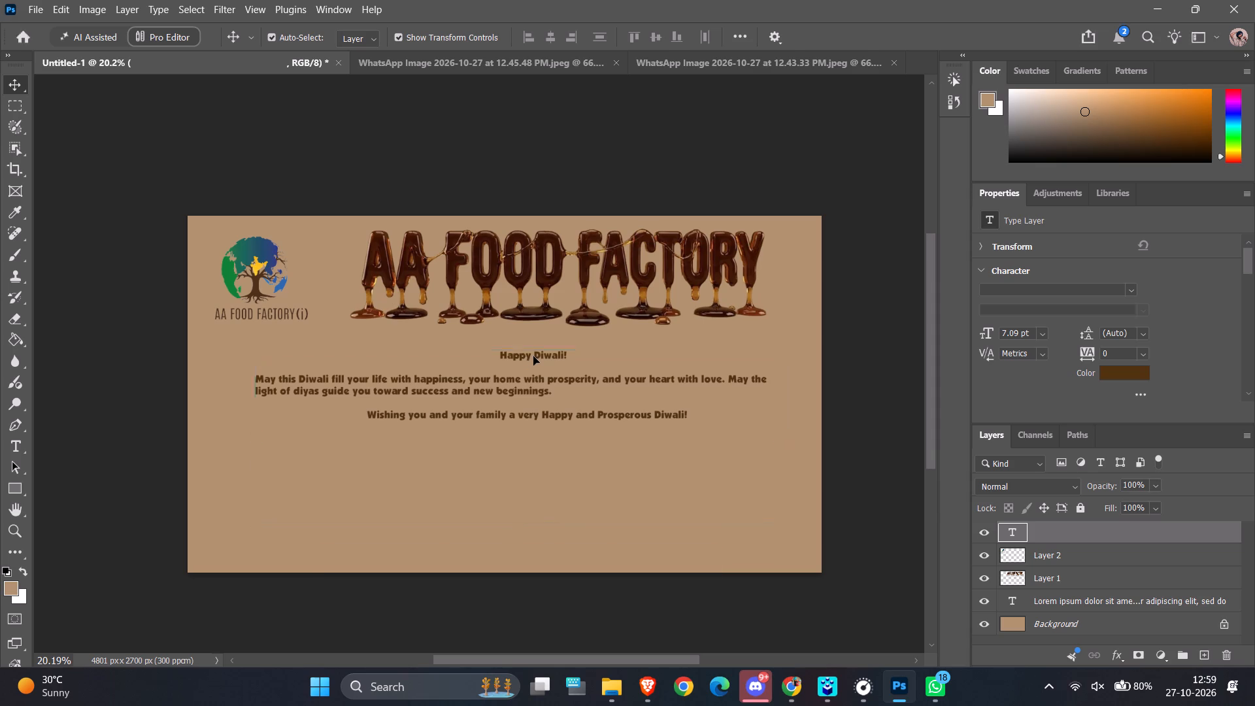
{"action": "left_click", "coordinate": [503, 354]}
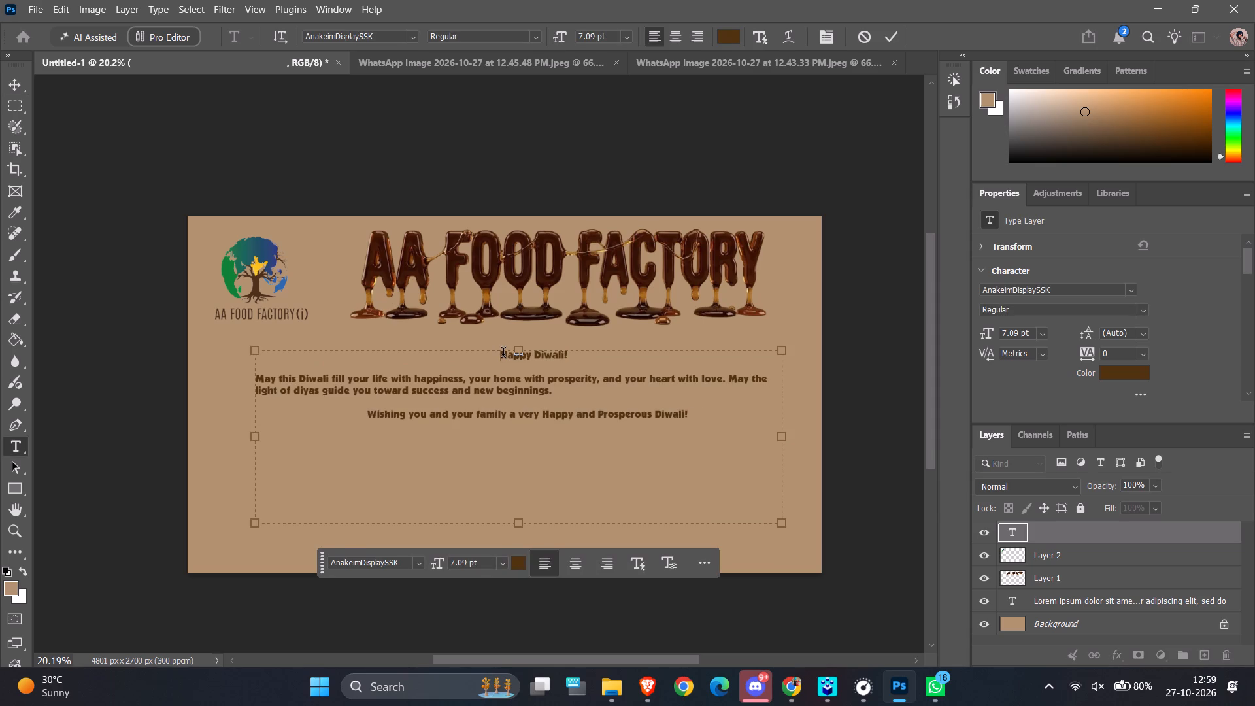
{"action": "key", "text": "BackSpace"}
{"action": "key", "text": "BackSpace"}
{"action": "key", "text": "BackSpace"}
{"action": "key", "text": "BackSpace"}
{"action": "key", "text": "BackSpace"}
{"action": "key", "text": "BackSpace"}
{"action": "key", "text": "BackSpace"}
{"action": "left_click", "coordinate": [132, 331]}
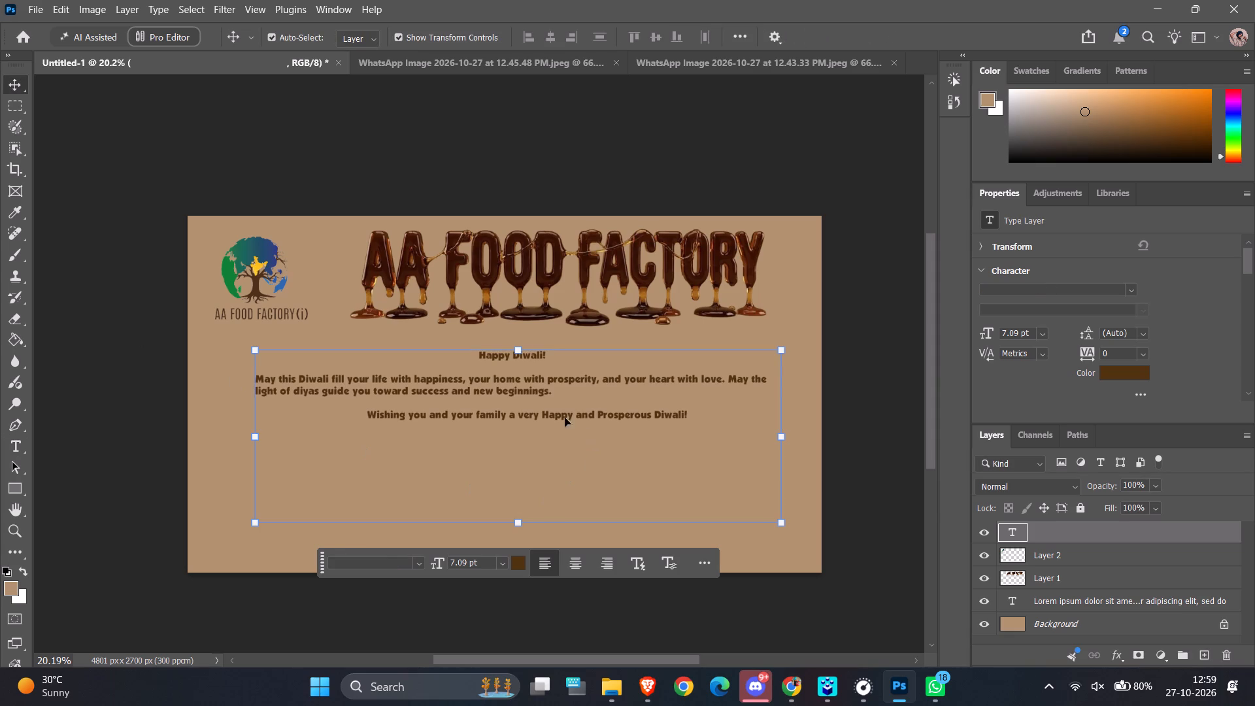
Scale the greeting text box to about 114% and reposition it so the paragraph starts in line with the logo's left edge.
{"action": "left_click", "coordinate": [527, 386]}
{"action": "left_click_drag", "start_coordinate": [786, 523], "coordinate": [896, 575]}
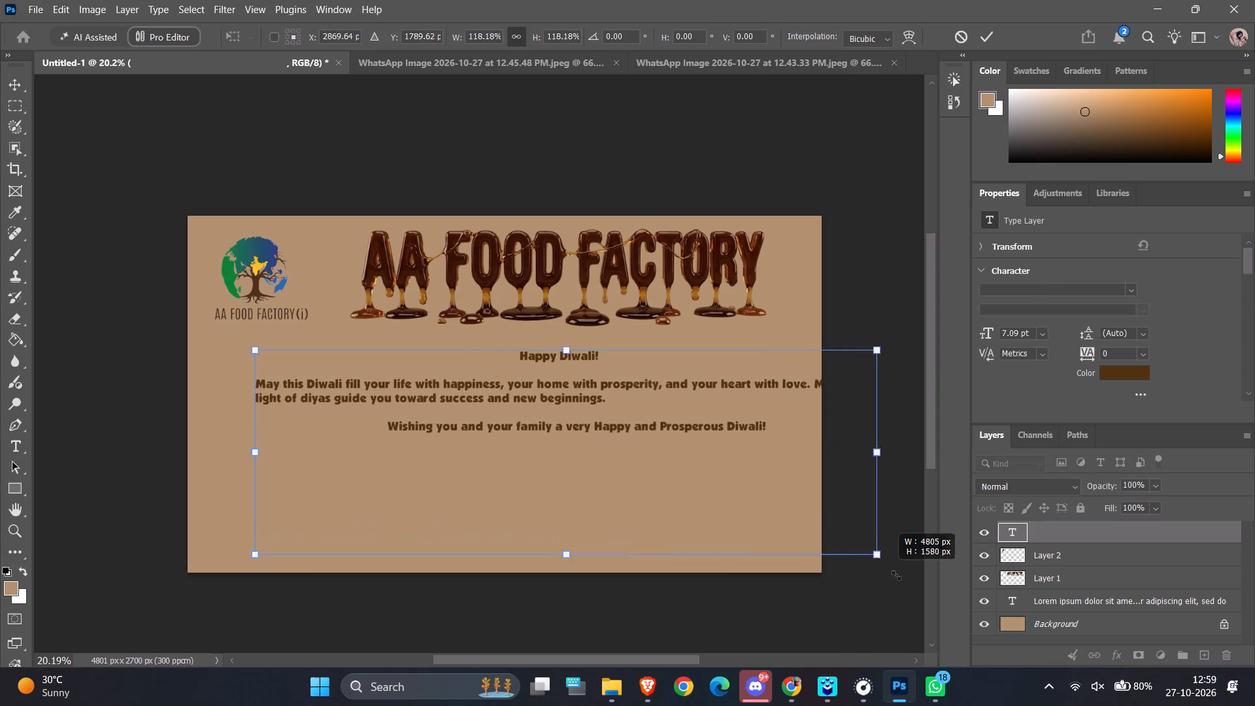
{"action": "left_click_drag", "start_coordinate": [896, 575], "coordinate": [913, 579]}
{"action": "left_click_drag", "start_coordinate": [565, 401], "coordinate": [427, 397]}
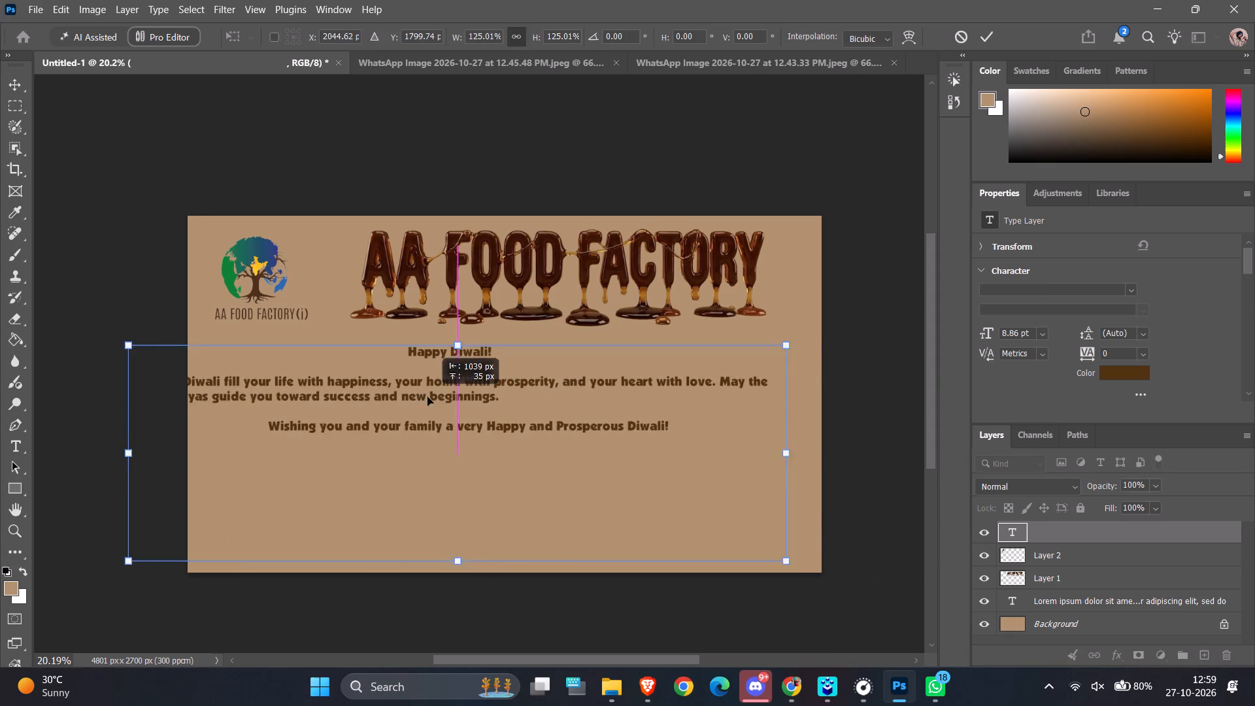
{"action": "left_click_drag", "start_coordinate": [427, 397], "coordinate": [489, 403]}
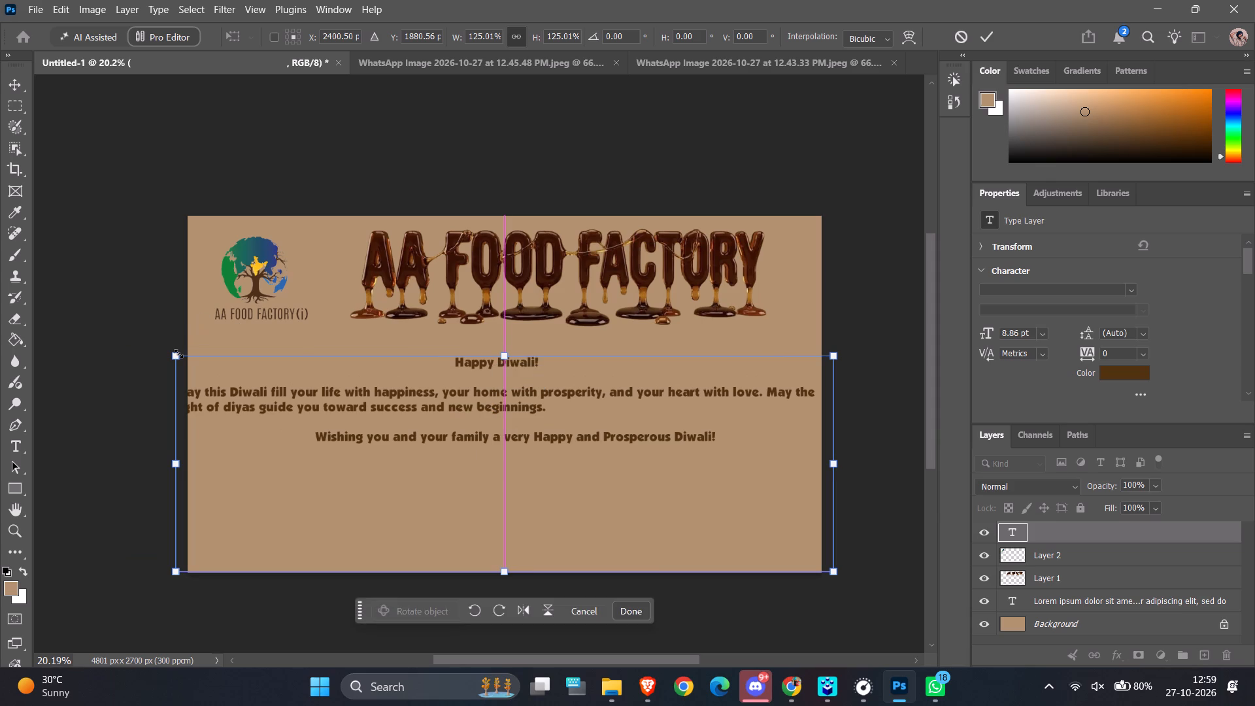
{"action": "left_click_drag", "start_coordinate": [178, 354], "coordinate": [240, 366]}
{"action": "left_click_drag", "start_coordinate": [426, 414], "coordinate": [408, 403]}
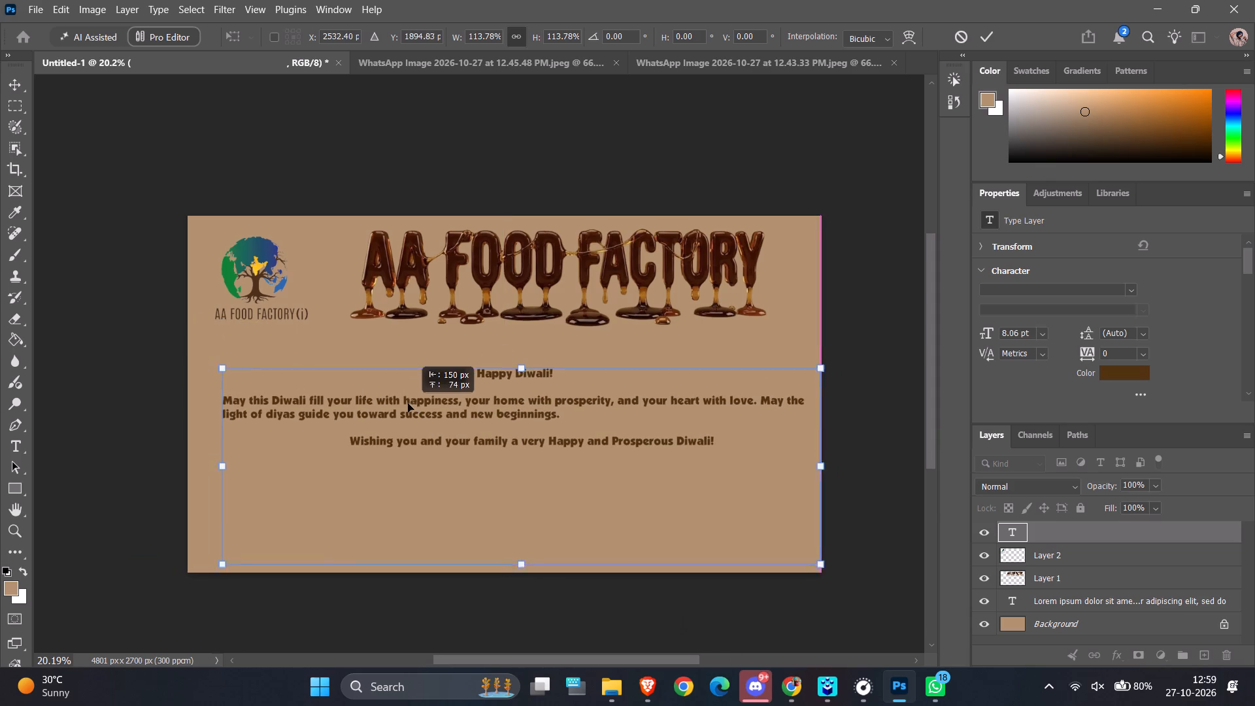
{"action": "left_click_drag", "start_coordinate": [408, 403], "coordinate": [406, 395]}
{"action": "double_click", "coordinate": [358, 432]}
Remove six leading spaces from the "Wishing you and your family" line to recentre it, commit the text and deselect the layer.
{"action": "double_click", "coordinate": [346, 430]}
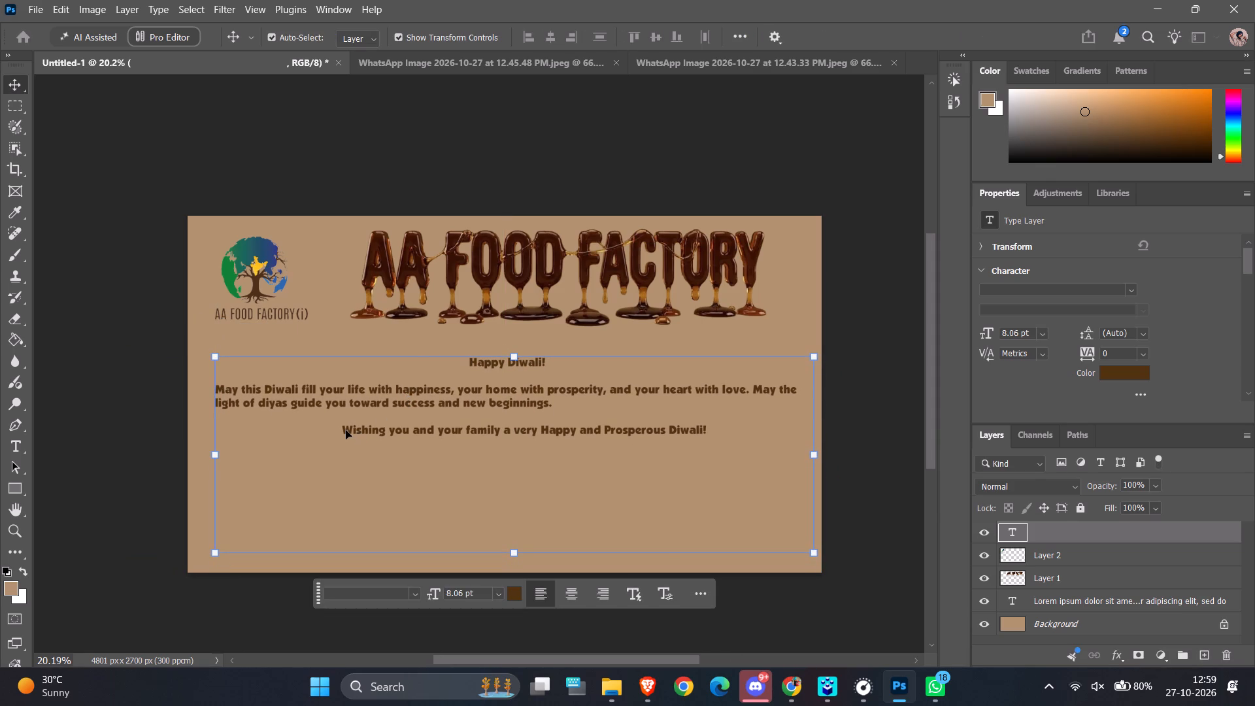
{"action": "left_click", "coordinate": [346, 430]}
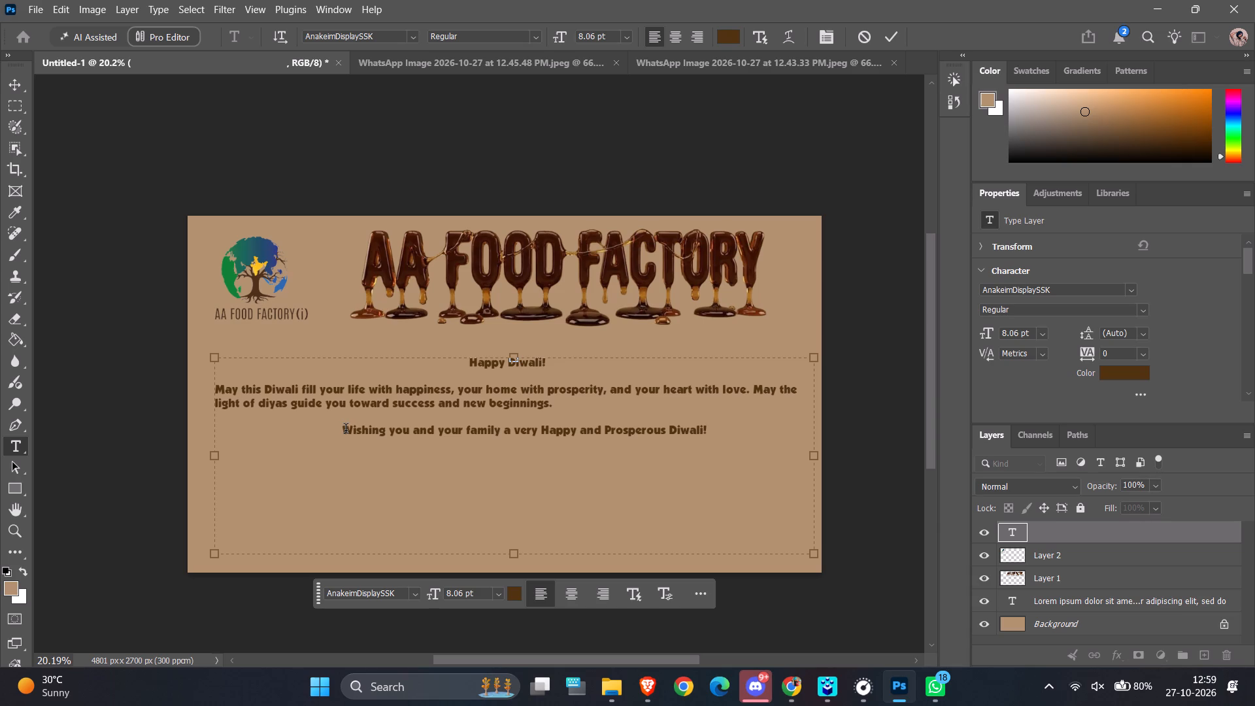
{"action": "key", "text": "BackSpace"}
{"action": "key", "text": "BackSpace"}
{"action": "key", "text": "BackSpace"}
{"action": "key", "text": "BackSpace"}
{"action": "key", "text": "BackSpace"}
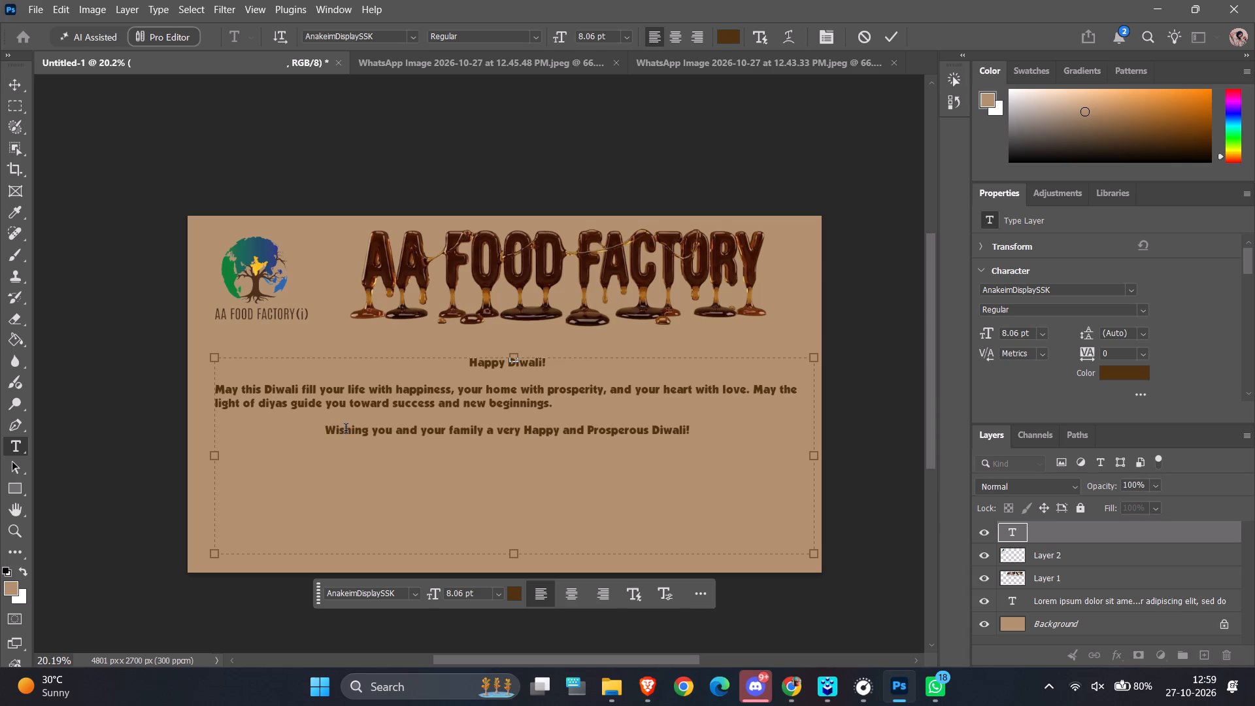
{"action": "key", "text": "BackSpace"}
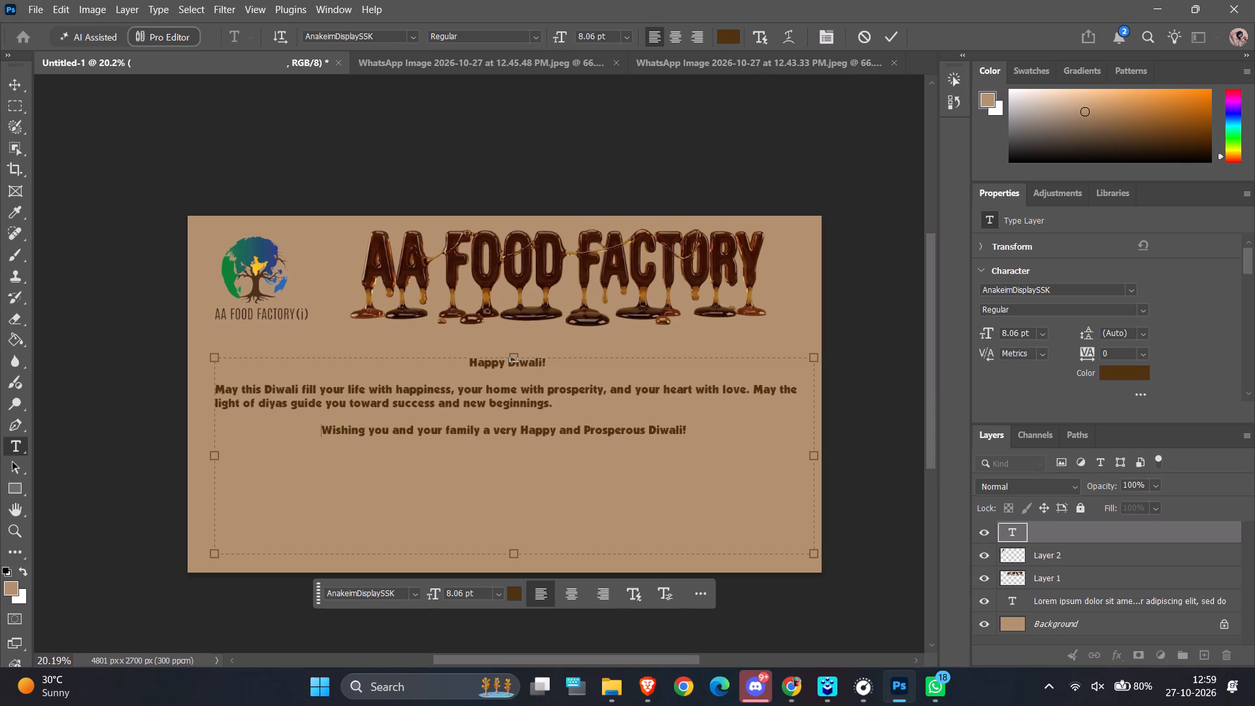
{"action": "left_click", "coordinate": [125, 392]}
{"action": "left_click", "coordinate": [125, 392]}
Examine the banner's overall layout and the centring of the greeting lines up close and at full view.
{"action": "scroll", "coordinate": [229, 433], "scroll_direction": "down", "scroll_amount": 1}
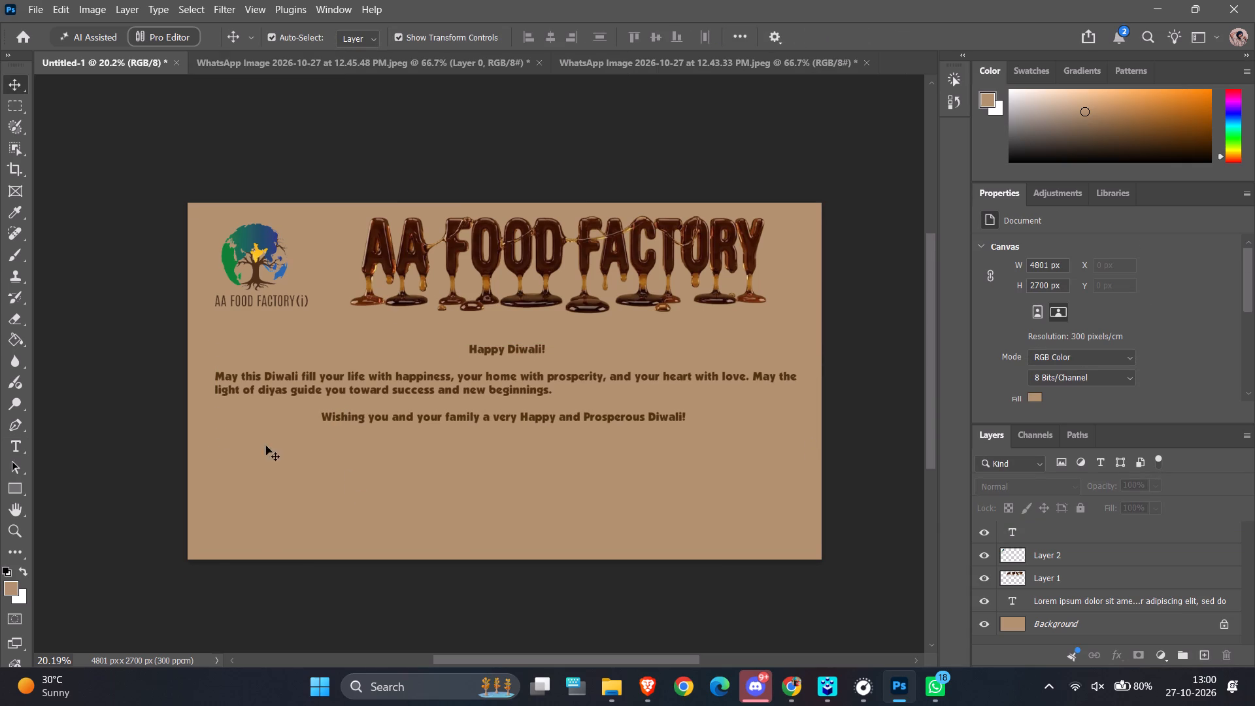
{"action": "scroll", "coordinate": [266, 446], "scroll_direction": "down", "scroll_amount": 3}
{"action": "scroll", "coordinate": [454, 503], "scroll_direction": "down", "scroll_amount": 3}
{"action": "scroll", "coordinate": [454, 503], "scroll_direction": "up", "scroll_amount": 4}
{"action": "scroll", "coordinate": [512, 494], "scroll_direction": "up", "scroll_amount": 1, "text": "ctrl"}
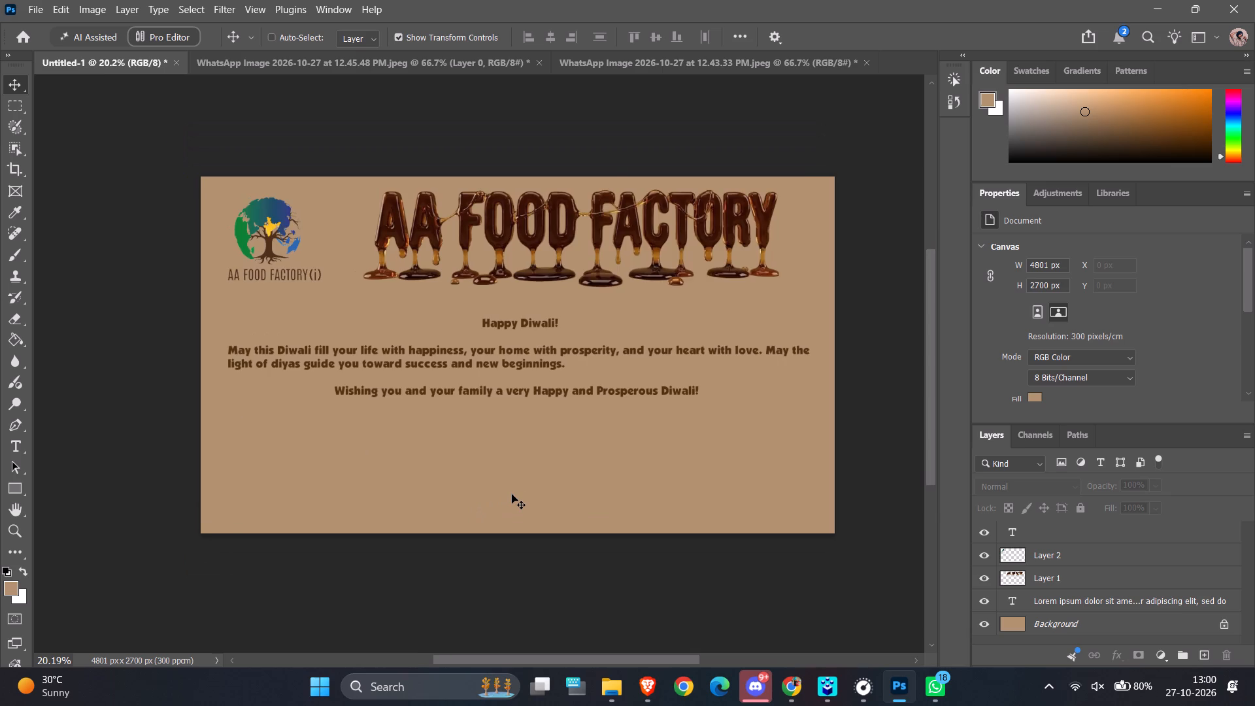
{"action": "scroll", "coordinate": [512, 494], "scroll_direction": "up", "scroll_amount": 3, "text": "ctrl"}
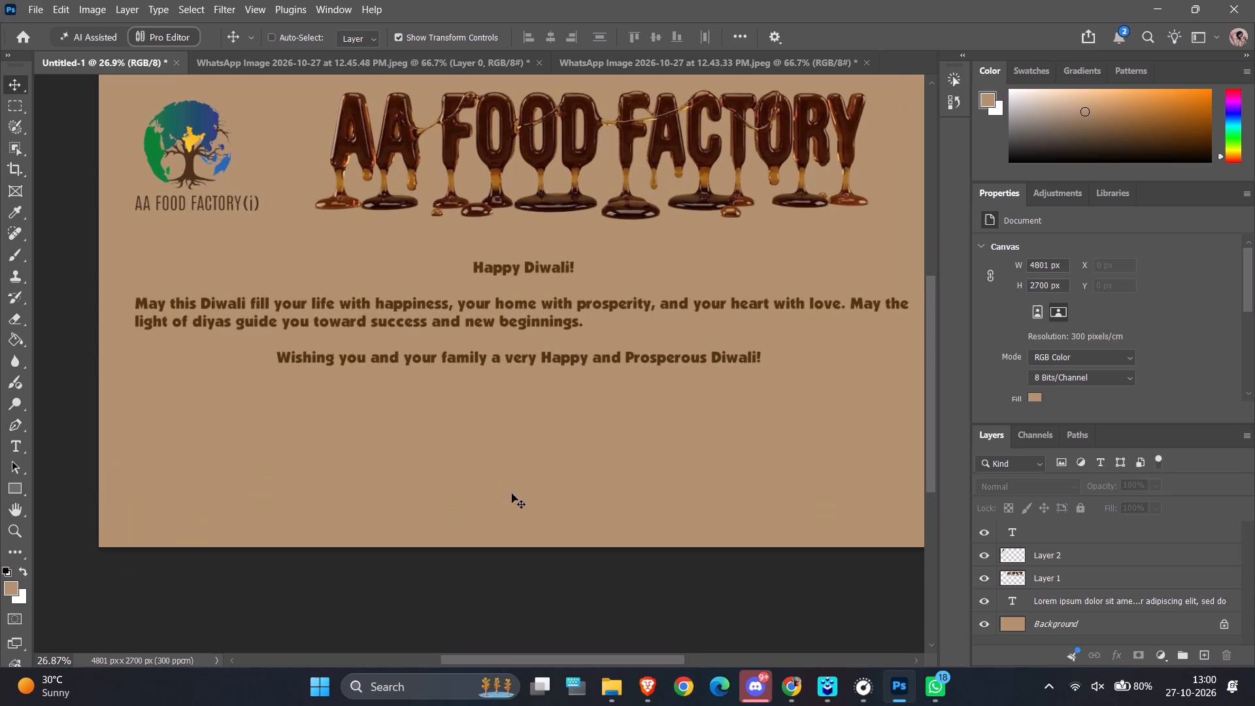
{"action": "scroll", "coordinate": [512, 494], "scroll_direction": "up", "scroll_amount": 2, "text": "ctrl+alt"}
{"action": "scroll", "coordinate": [512, 494], "scroll_direction": "down", "scroll_amount": 3, "text": "ctrl+alt"}
{"action": "scroll", "coordinate": [512, 494], "scroll_direction": "up", "scroll_amount": 5, "text": "ctrl+alt"}
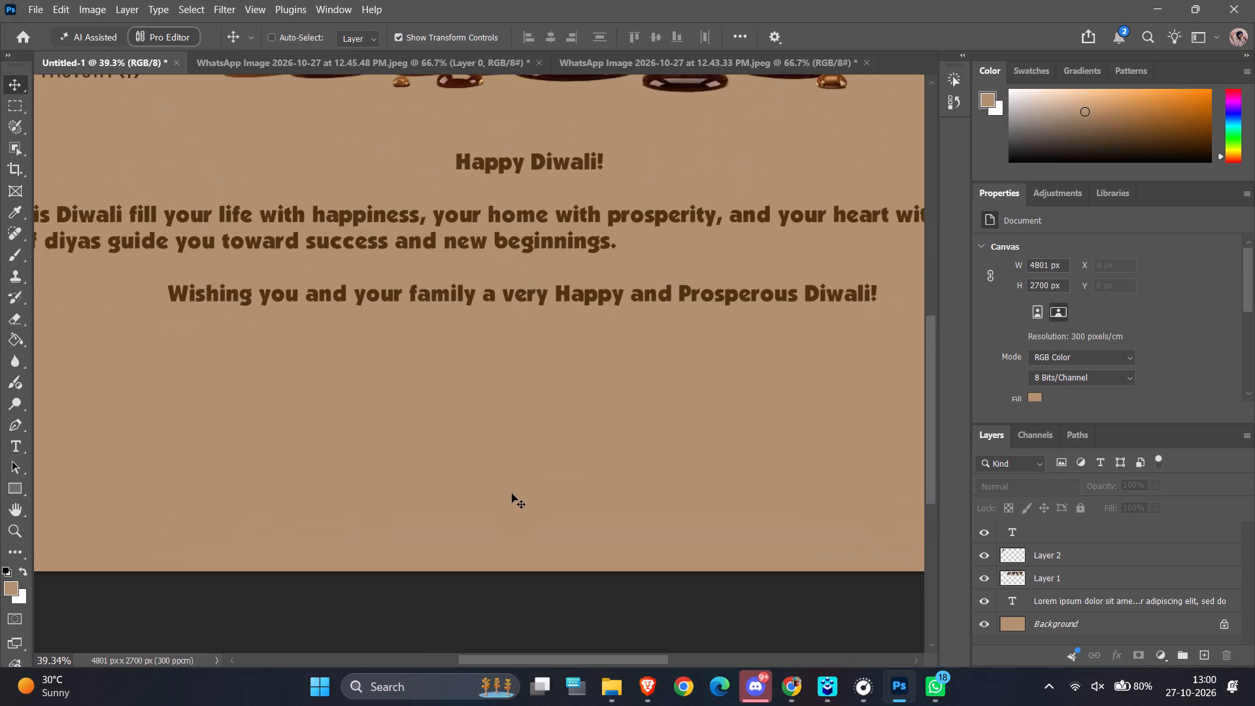
{"action": "scroll", "coordinate": [512, 494], "scroll_direction": "down", "scroll_amount": 5, "text": "ctrl+alt"}
{"action": "scroll", "coordinate": [512, 452], "scroll_direction": "up", "scroll_amount": 4, "text": "ctrl+alt"}
{"action": "scroll", "coordinate": [493, 419], "scroll_direction": "down", "scroll_amount": 4, "text": "ctrl+alt"}
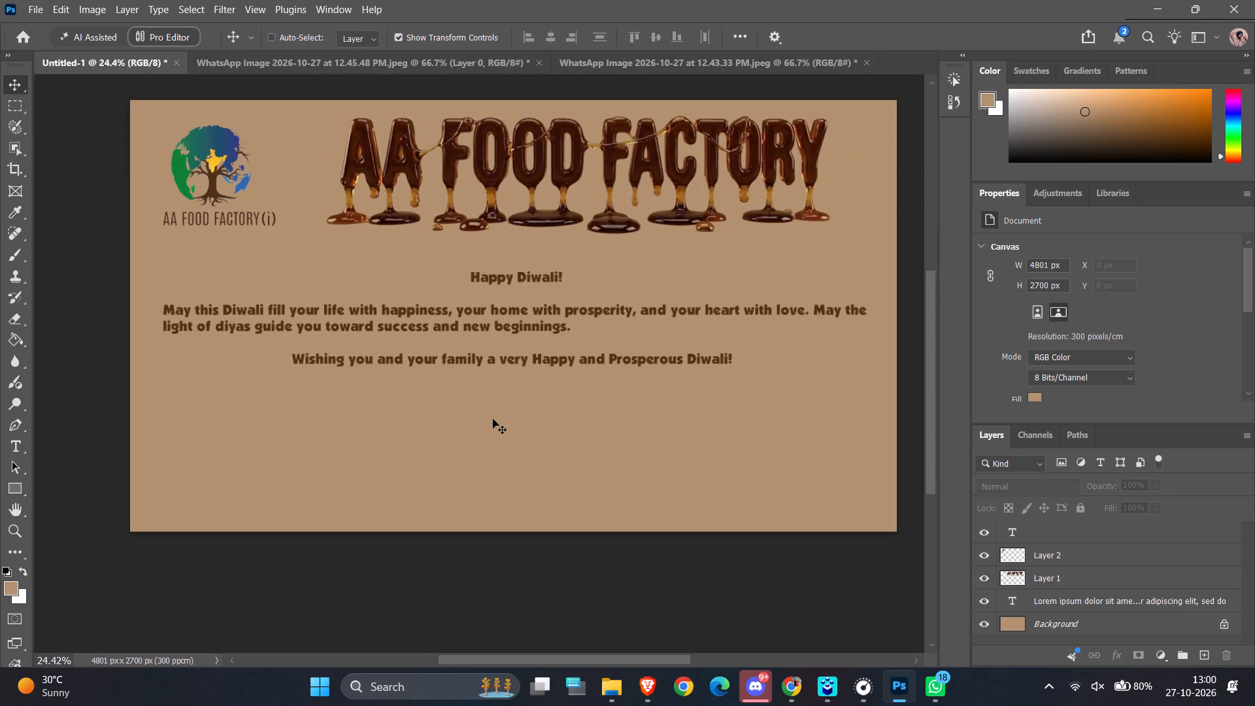
Add five line breaks after "Prosperous Diwali!" at the end of the greeting text.
{"action": "double_click", "coordinate": [509, 318]}
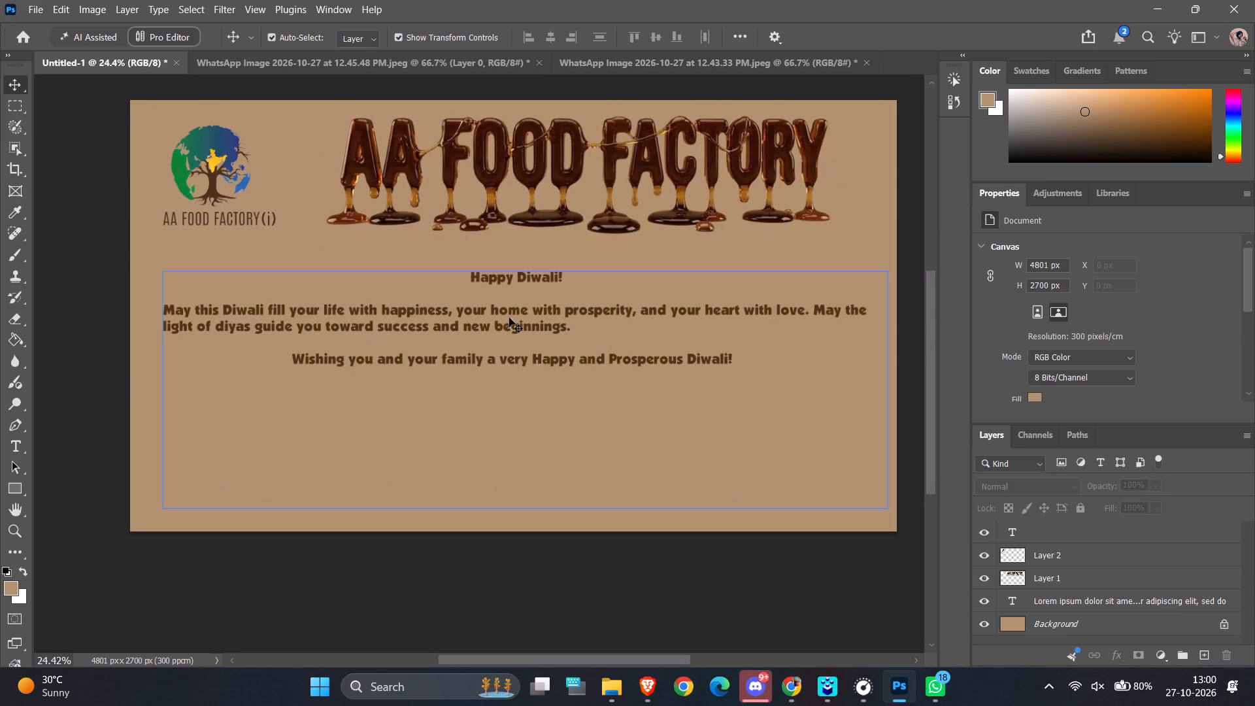
{"action": "left_click", "coordinate": [741, 360]}
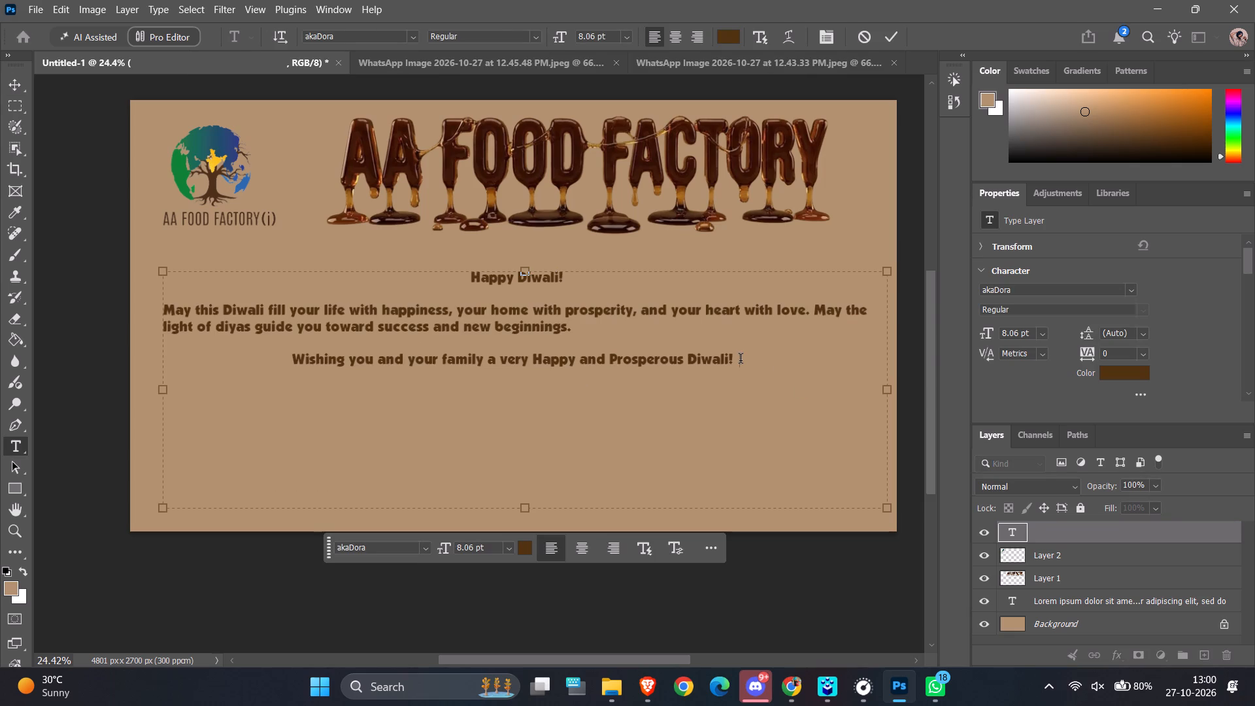
{"action": "key", "text": "Return"}
{"action": "key", "text": "shift+Return"}
{"action": "key", "text": "shift+Return"}
{"action": "key", "text": "Return"}
{"action": "key", "text": "shift+Return"}
Indent the new empty line below the greeting with leading spaces to just short of the text box's horizontal middle.
{"action": "key", "text": "space"}
{"action": "key", "text": "space"}
{"action": "key", "text": "space"}
{"action": "key", "text": "space"}
{"action": "key", "text": "space"}
{"action": "key", "text": "space"}
{"action": "key", "text": "space"}
{"action": "key", "text": "space"}
{"action": "key", "text": "space"}
{"action": "key", "text": "space"}
{"action": "key", "text": "space"}
{"action": "key", "text": "space"}
{"action": "key", "text": "space"}
{"action": "key", "text": "space"}
{"action": "key", "text": "space"}
{"action": "key", "text": "space"}
{"action": "key", "text": "space"}
{"action": "key", "text": "space"}
{"action": "key", "text": "space"}
{"action": "key", "text": "space"}
{"action": "key", "text": "space"}
{"action": "key", "text": "space"}
{"action": "key", "text": "space"}
{"action": "key", "text": "space"}
{"action": "key", "text": "space"}
{"action": "key", "text": "space"}
{"action": "key", "text": "space"}
{"action": "key", "text": "space"}
{"action": "key", "text": "space"}
{"action": "key", "text": "space"}
{"action": "key", "text": "space"}
{"action": "key", "text": "space"}
{"action": "key", "text": "space"}
{"action": "key", "text": "space"}
{"action": "key", "text": "space"}
{"action": "key", "text": "space"}
{"action": "key", "text": "space"}
{"action": "key", "text": "space"}
{"action": "key", "text": "BackSpace"}
{"action": "key", "text": "BackSpace"}
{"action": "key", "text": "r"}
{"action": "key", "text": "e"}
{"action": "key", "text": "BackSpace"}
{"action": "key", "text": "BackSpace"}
Copy the font name AnakeimDisplaySSK from the "Wishing you and your family" line of the greeting text.
{"action": "left_click", "coordinate": [570, 365]}
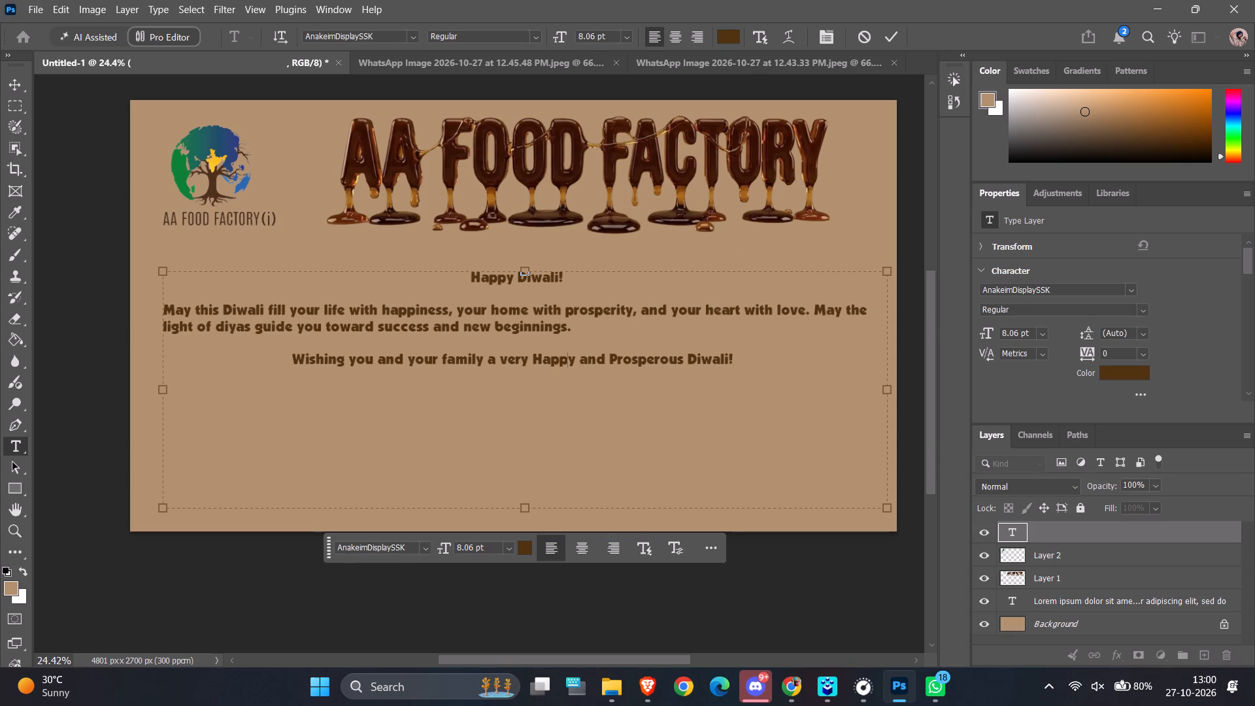
{"action": "left_click_drag", "start_coordinate": [386, 32], "coordinate": [380, 41]}
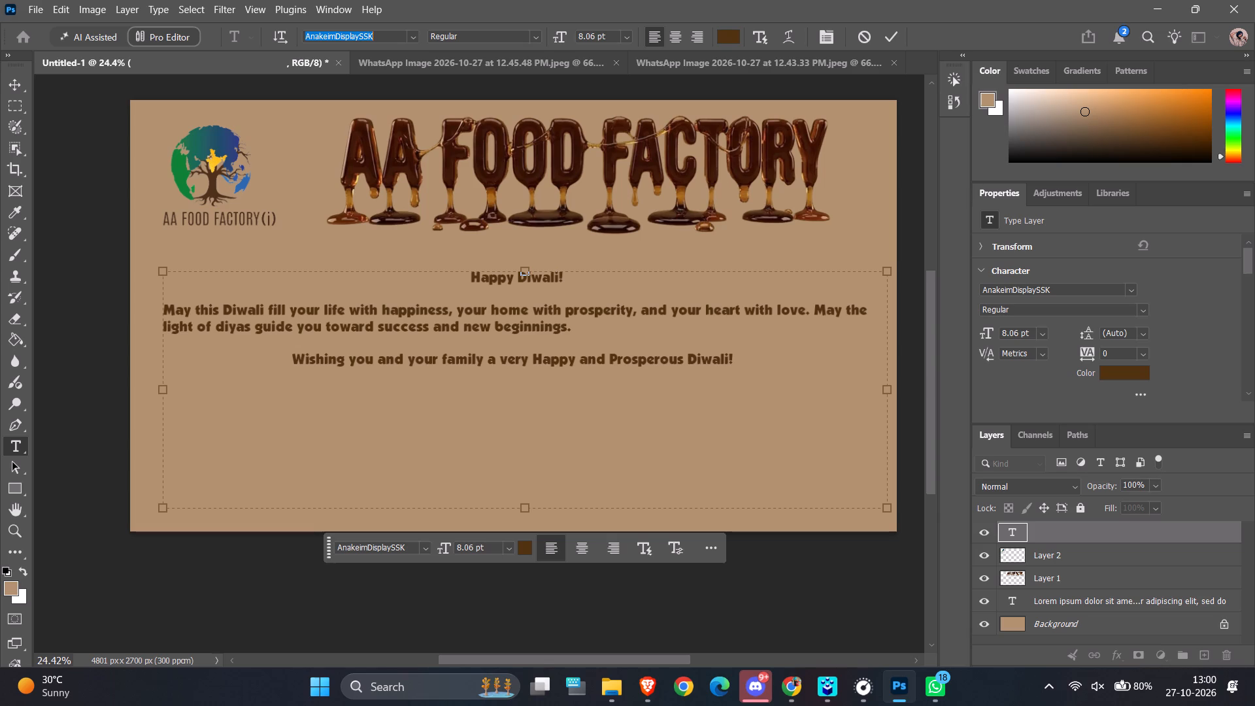
{"action": "key", "text": "ctrl+c"}
Indent the empty line below the greeting with leading spaces and break to a new line.
{"action": "left_click", "coordinate": [426, 411]}
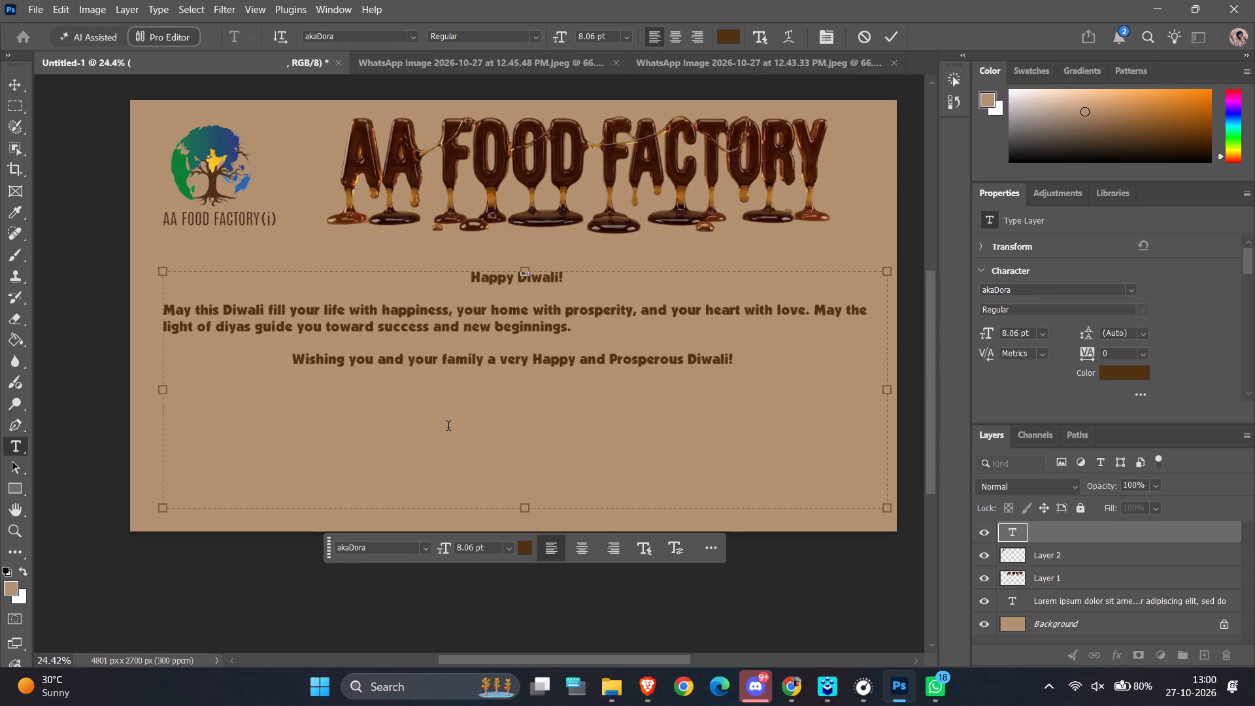
{"action": "left_click", "coordinate": [450, 428]}
{"action": "type", "text": "DF"}
{"action": "key", "text": "BackSpace"}
{"action": "key", "text": "BackSpace"}
{"action": "key", "text": "space"}
{"action": "key", "text": "space"}
{"action": "key", "text": "space"}
{"action": "key", "text": "space"}
{"action": "key", "text": "space"}
{"action": "key", "text": "space"}
{"action": "key", "text": "space"}
{"action": "key", "text": "space"}
{"action": "key", "text": "space"}
{"action": "key", "text": "space"}
{"action": "key", "text": "space"}
{"action": "key", "text": "space"}
{"action": "key", "text": "space"}
{"action": "key", "text": "space"}
{"action": "key", "text": "space"}
{"action": "key", "text": "space"}
{"action": "key", "text": "space"}
{"action": "key", "text": "space"}
{"action": "key", "text": "space"}
{"action": "key", "text": "space"}
{"action": "key", "text": "shift+Return"}
Indent the new line with leading spaces to roughly a third of the text box's width.
{"action": "key", "text": "shift+space"}
{"action": "key", "text": "shift+space"}
{"action": "key", "text": "shift+space"}
{"action": "key", "text": "shift+space"}
{"action": "key", "text": "shift+space"}
{"action": "key", "text": "shift+space"}
{"action": "key", "text": "shift+space"}
{"action": "key", "text": "shift+space"}
{"action": "key", "text": "shift+space"}
{"action": "key", "text": "shift+space"}
{"action": "key", "text": "shift+space"}
{"action": "key", "text": "shift+space"}
{"action": "key", "text": "shift+space"}
{"action": "key", "text": "shift+space"}
{"action": "key", "text": "shift+space"}
{"action": "key", "text": "shift+space"}
{"action": "key", "text": "shift+space"}
{"action": "key", "text": "shift+space"}
{"action": "key", "text": "shift+space"}
{"action": "key", "text": "shift+space"}
{"action": "key", "text": "space"}
{"action": "key", "text": "space"}
Set the font at the indented insertion point to AnakeimDisplaySSK using the copied font name.
{"action": "left_click_drag", "start_coordinate": [373, 36], "coordinate": [360, 37]}
{"action": "key", "text": "ctrl+v"}
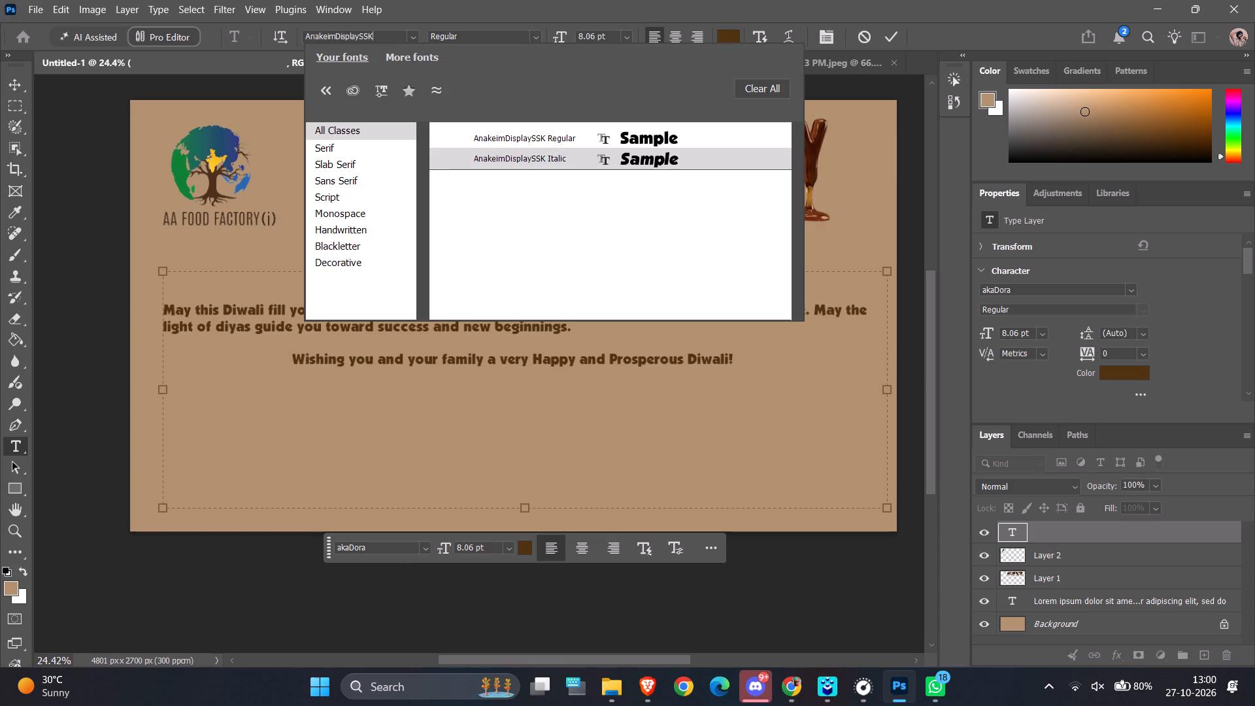
{"action": "left_click", "coordinate": [486, 421]}
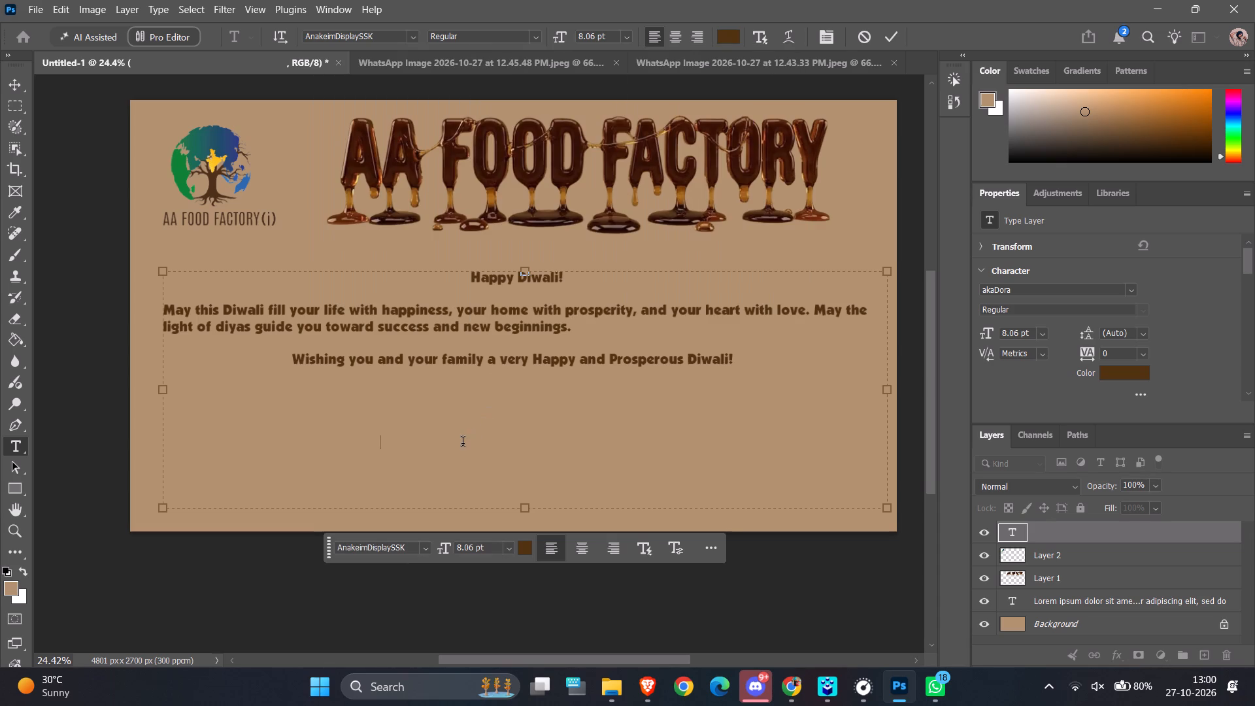
Enter the closing line "Regards:- AA FOOD FACTORY(Family)" on the indented line, commit the text and deselect the layer.
{"action": "type", "text": "RE"}
{"action": "type", "text": "GARDS"}
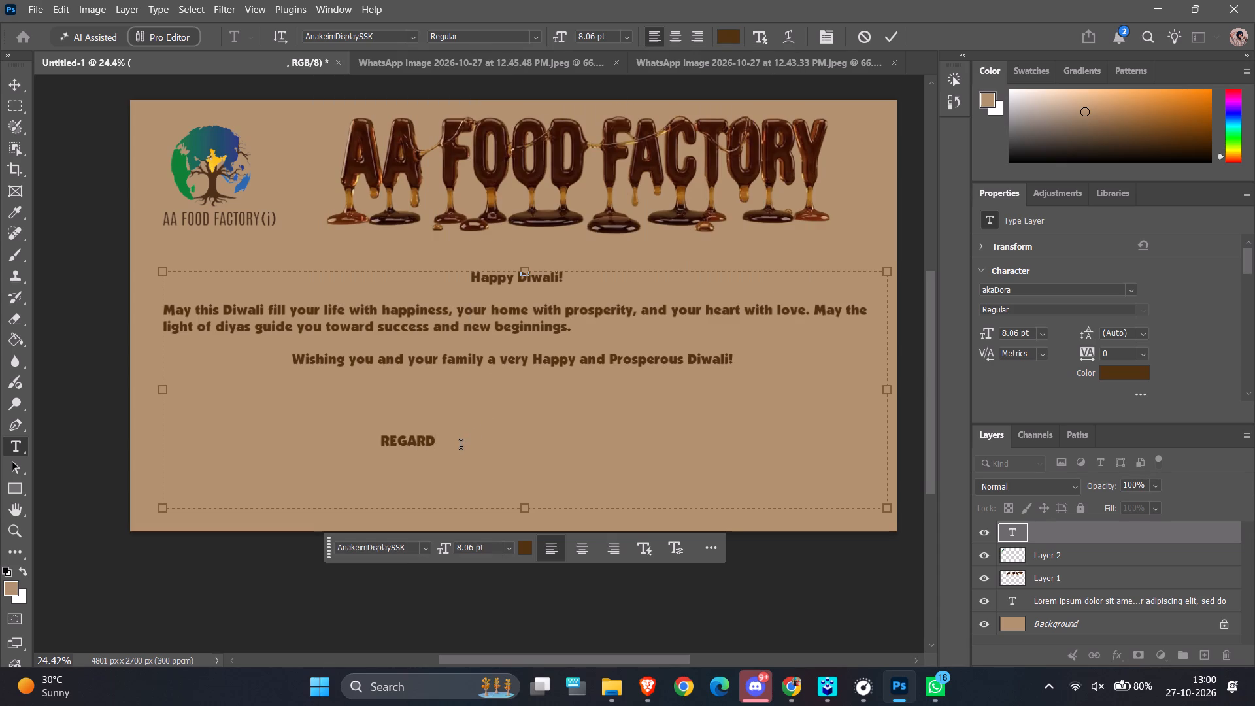
{"action": "key", "text": "BackSpace"}
{"action": "key", "text": "BackSpace"}
{"action": "key", "text": "BackSpace"}
{"action": "key", "text": "BackSpace"}
{"action": "key", "text": "BackSpace"}
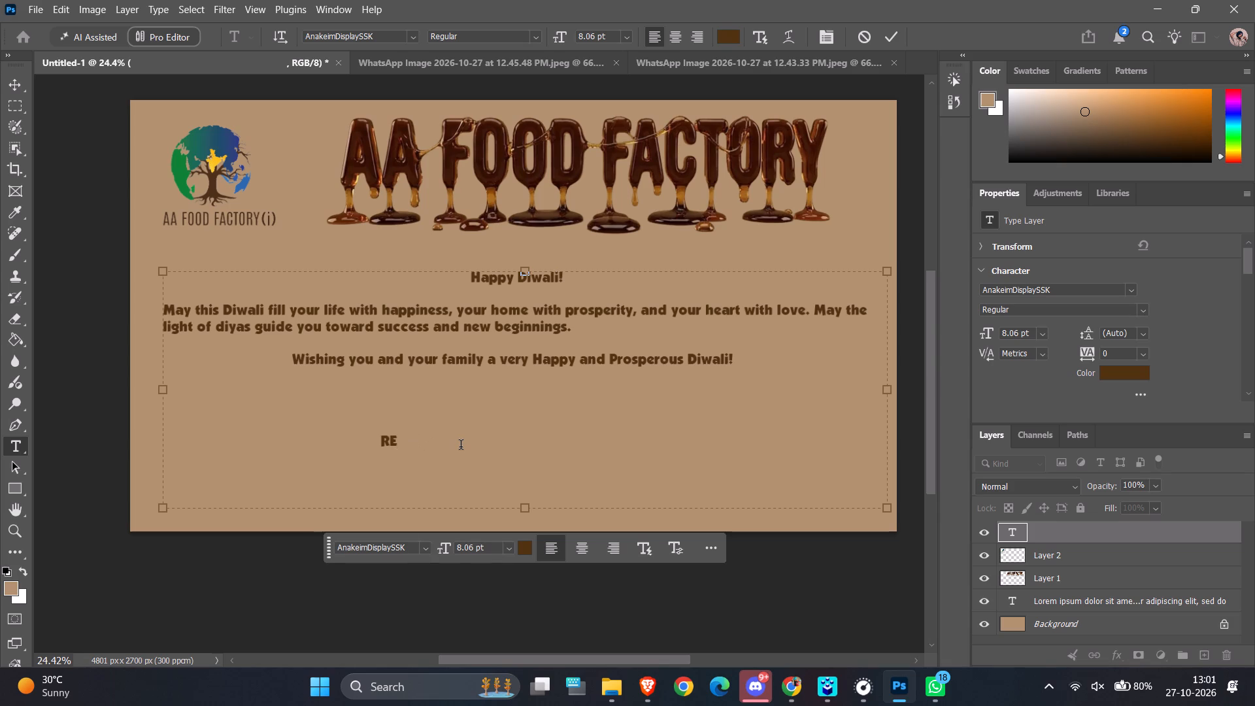
{"action": "key", "text": "BackSpace"}
{"action": "type", "text": "egards"}
{"action": "type", "text": ":-"}
{"action": "key", "text": "space"}
{"action": "type", "text": "AA"}
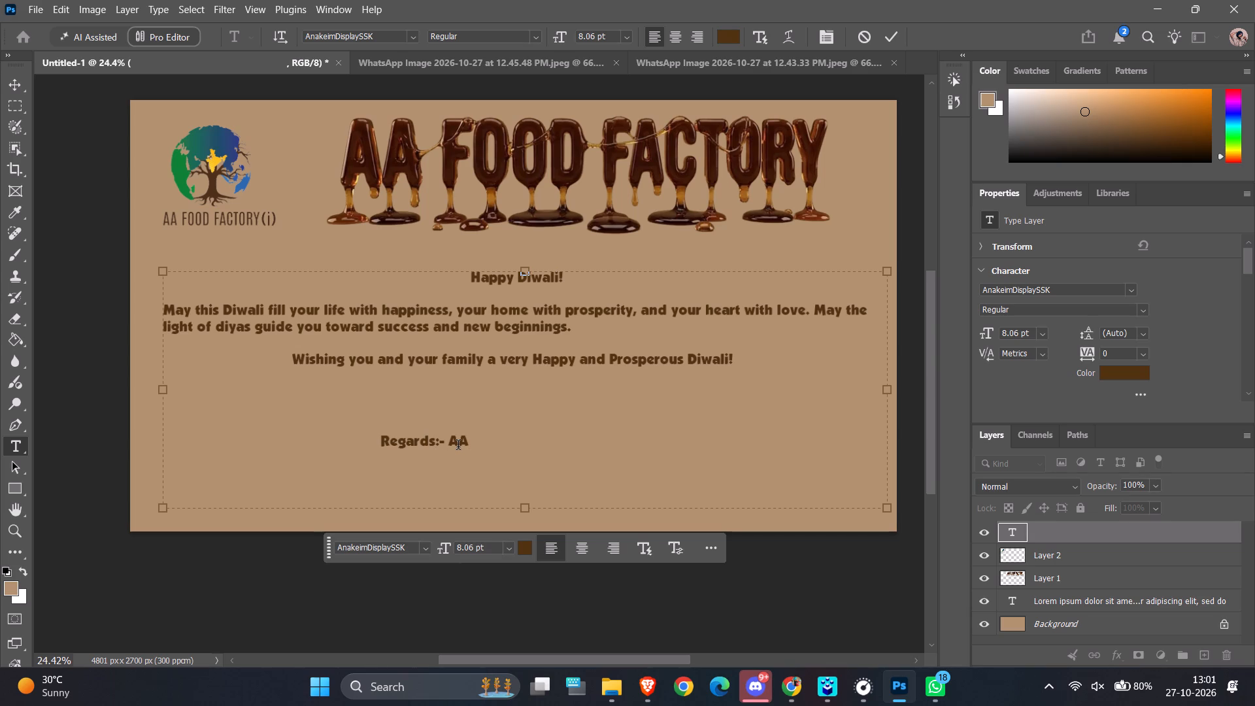
{"action": "key", "text": "space"}
{"action": "type", "text": "FOOD FACTORY"}
{"action": "key", "text": "space"}
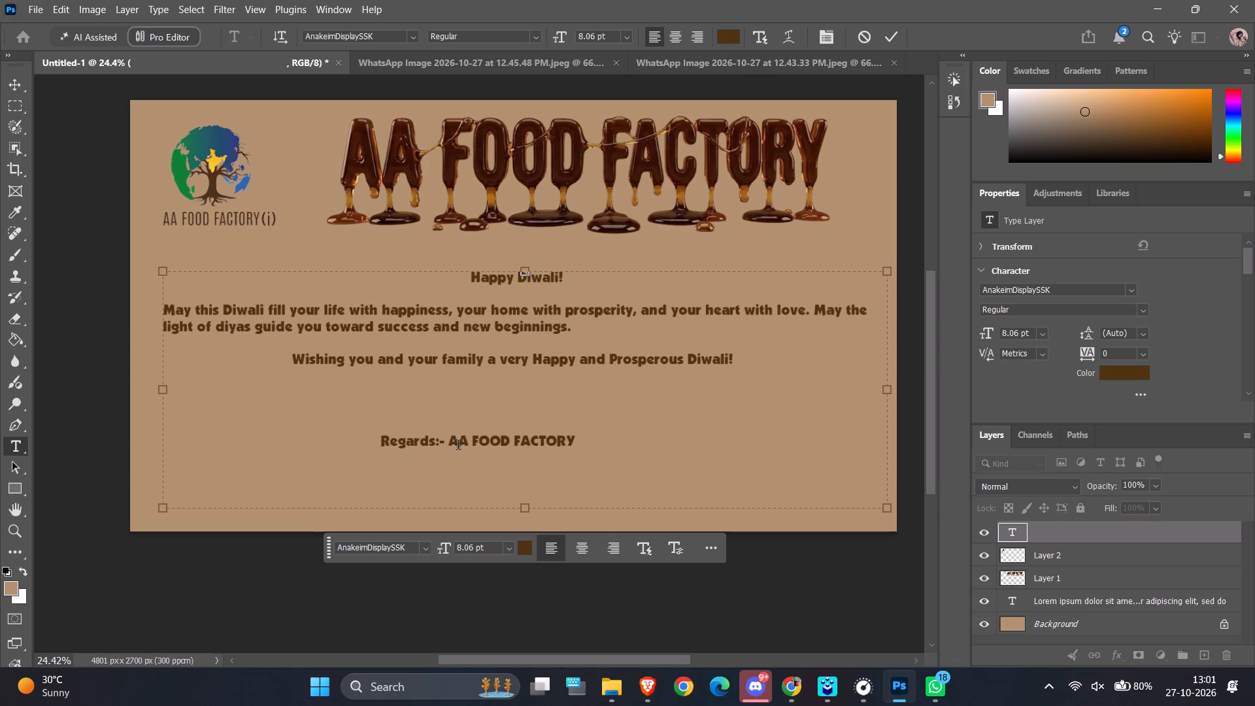
{"action": "key", "text": "BackSpace"}
{"action": "key", "text": "shift+parenleft"}
{"action": "type", "text": "amily"}
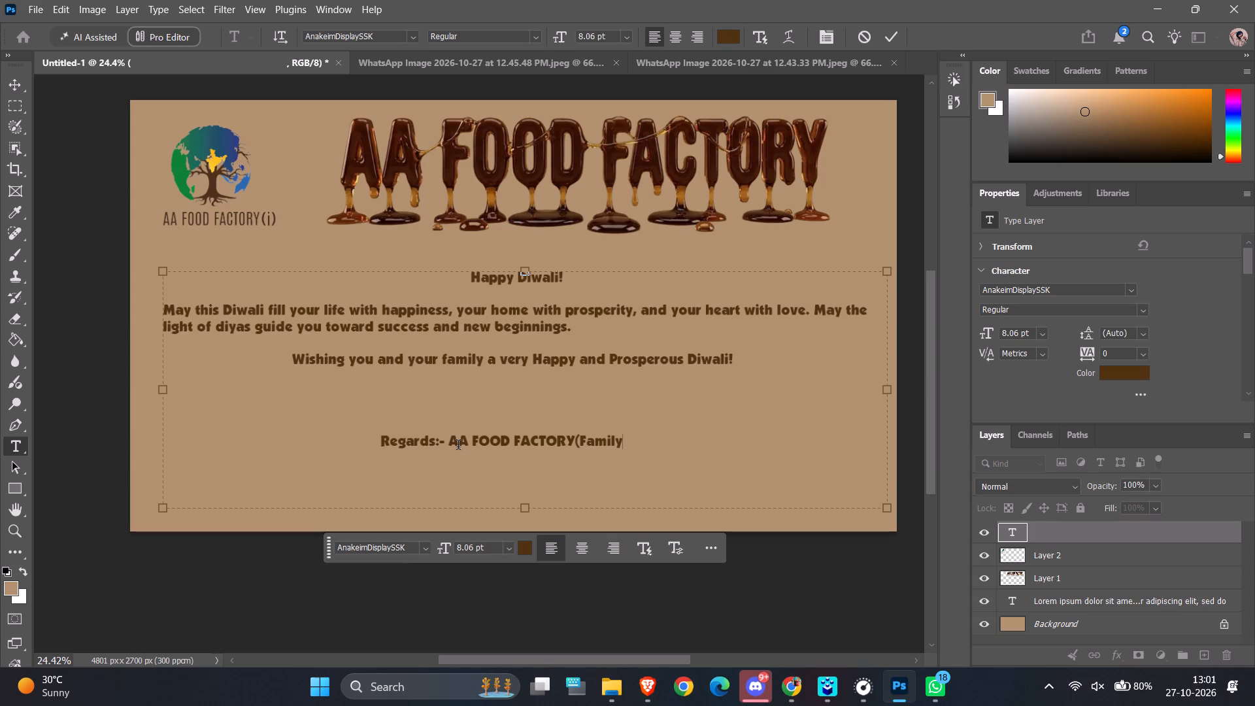
{"action": "key", "text": "shift+parenright"}
{"action": "left_click", "coordinate": [806, 630]}
{"action": "left_click", "coordinate": [804, 620]}
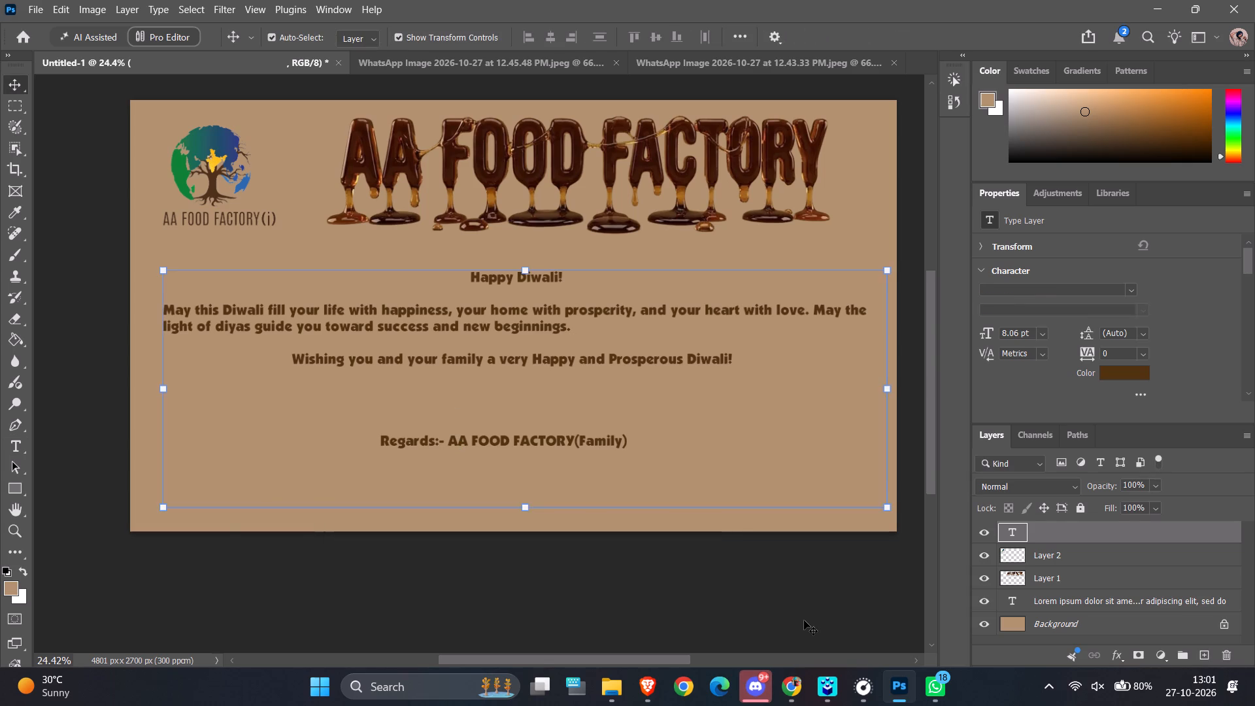
Add four leading spaces before "Regards:- AA FOOD FACTORY(Family)" to centre it, commit the text and deselect the layer.
{"action": "left_click", "coordinate": [495, 277]}
{"action": "double_click", "coordinate": [482, 275]}
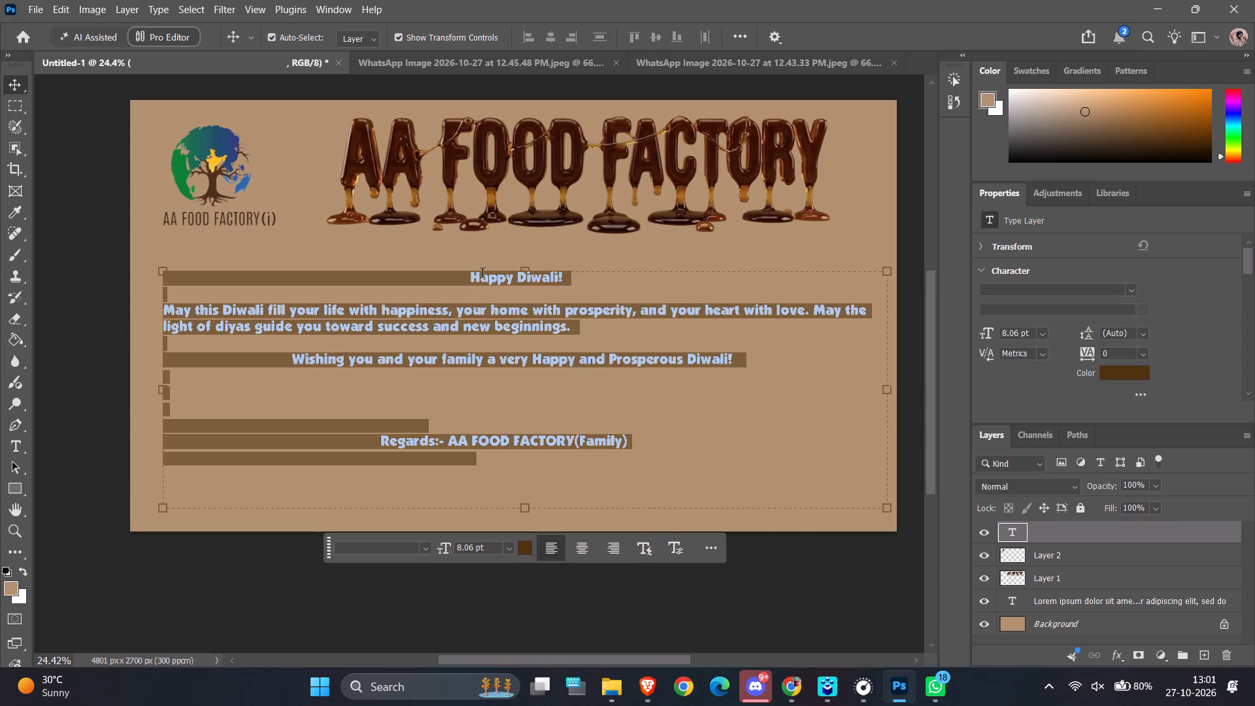
{"action": "left_click", "coordinate": [726, 461]}
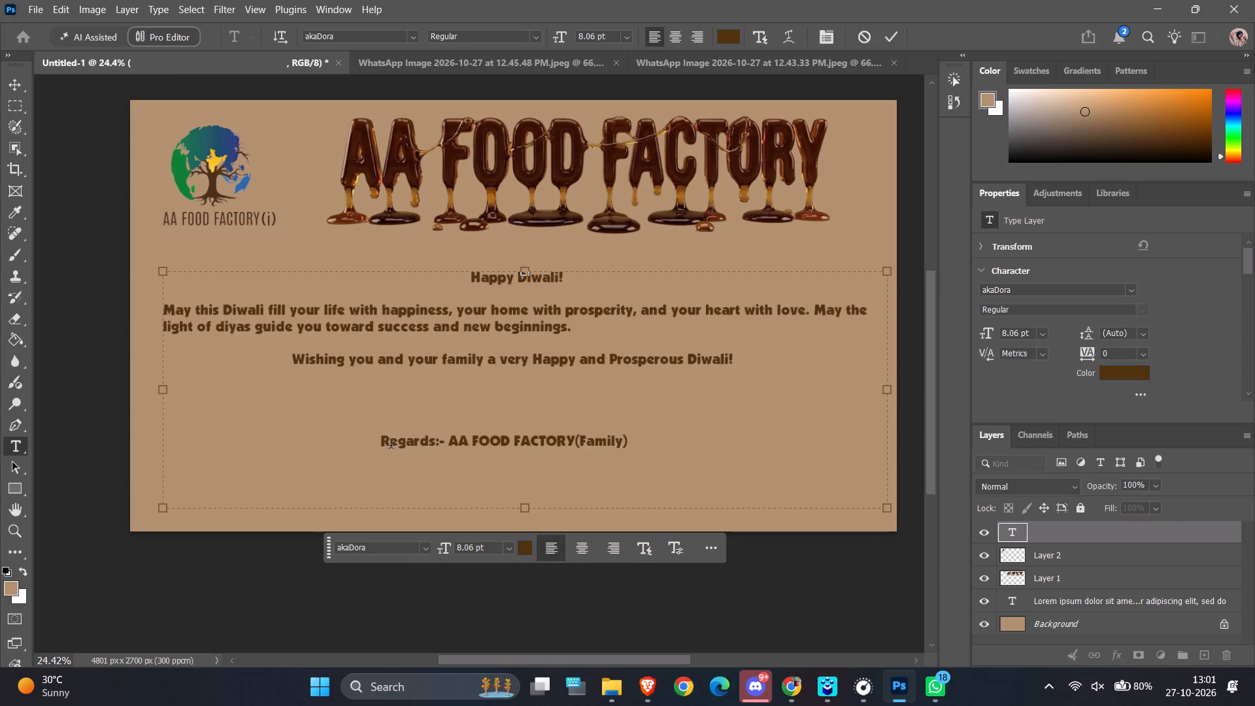
{"action": "left_click", "coordinate": [375, 444]}
{"action": "key", "text": "space"}
{"action": "key", "text": "space"}
{"action": "key", "text": "space"}
{"action": "key", "text": "space"}
{"action": "key", "text": "space"}
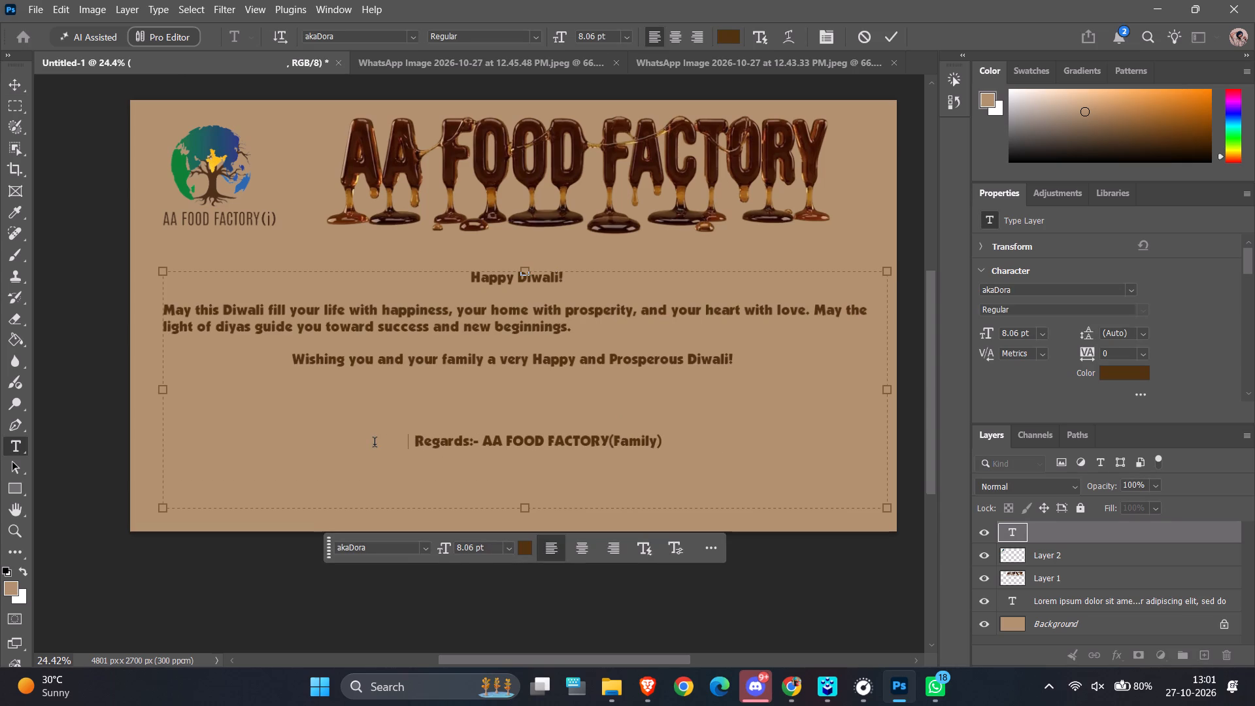
{"action": "key", "text": "BackSpace"}
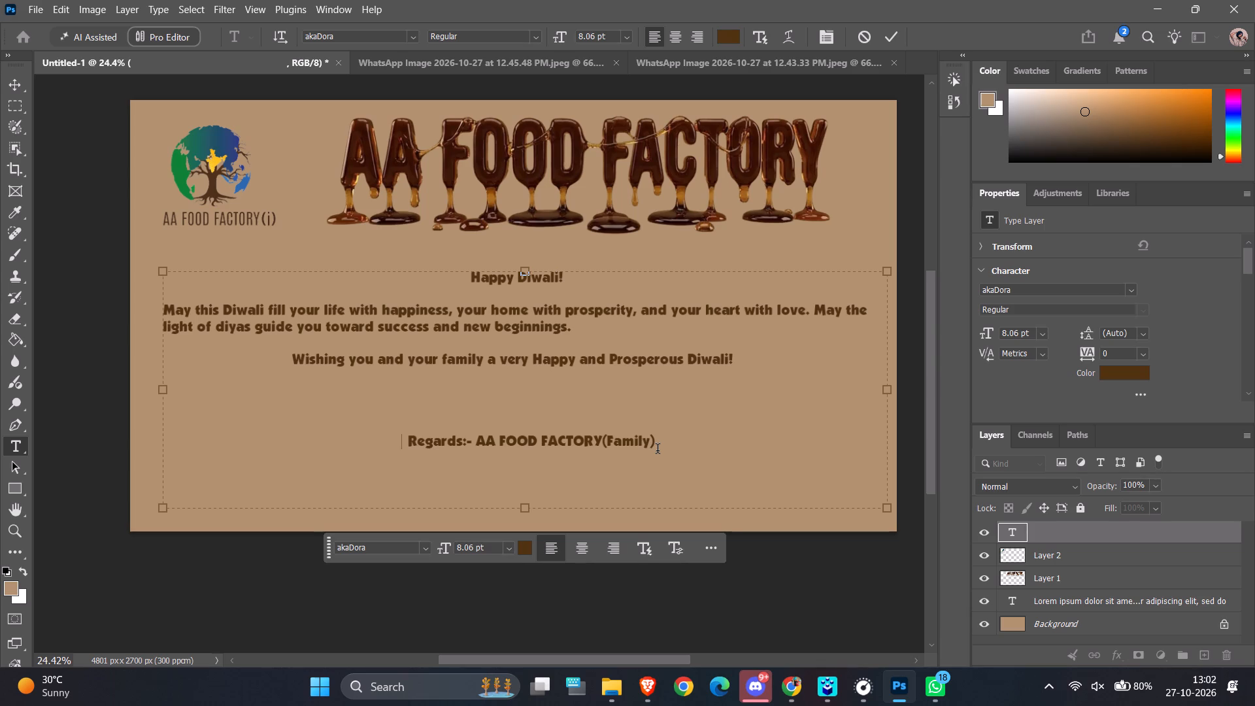
{"action": "left_click", "coordinate": [827, 584]}
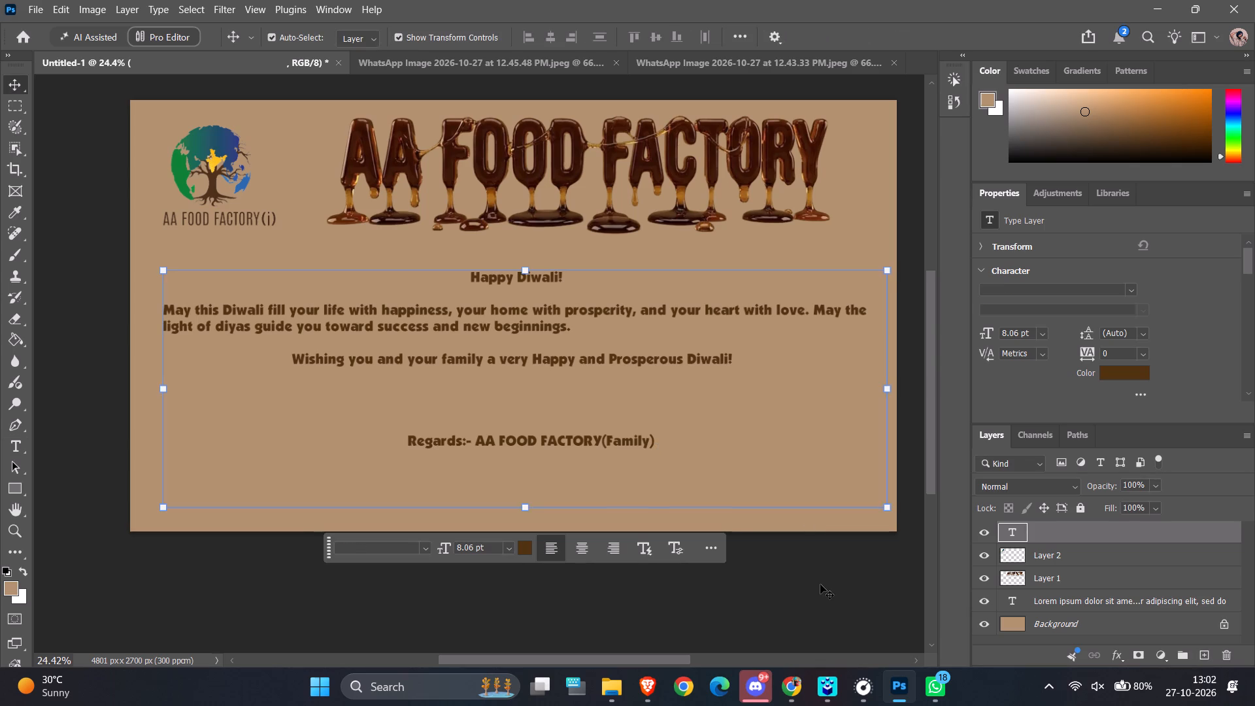
{"action": "left_click", "coordinate": [820, 584]}
Examine the banner's overall layout and the centring of the closing line under the greeting.
{"action": "scroll", "coordinate": [819, 584], "scroll_direction": "down", "scroll_amount": 5, "text": "ctrl+alt"}
{"action": "scroll", "coordinate": [707, 550], "scroll_direction": "up", "scroll_amount": 5, "text": "ctrl+alt"}
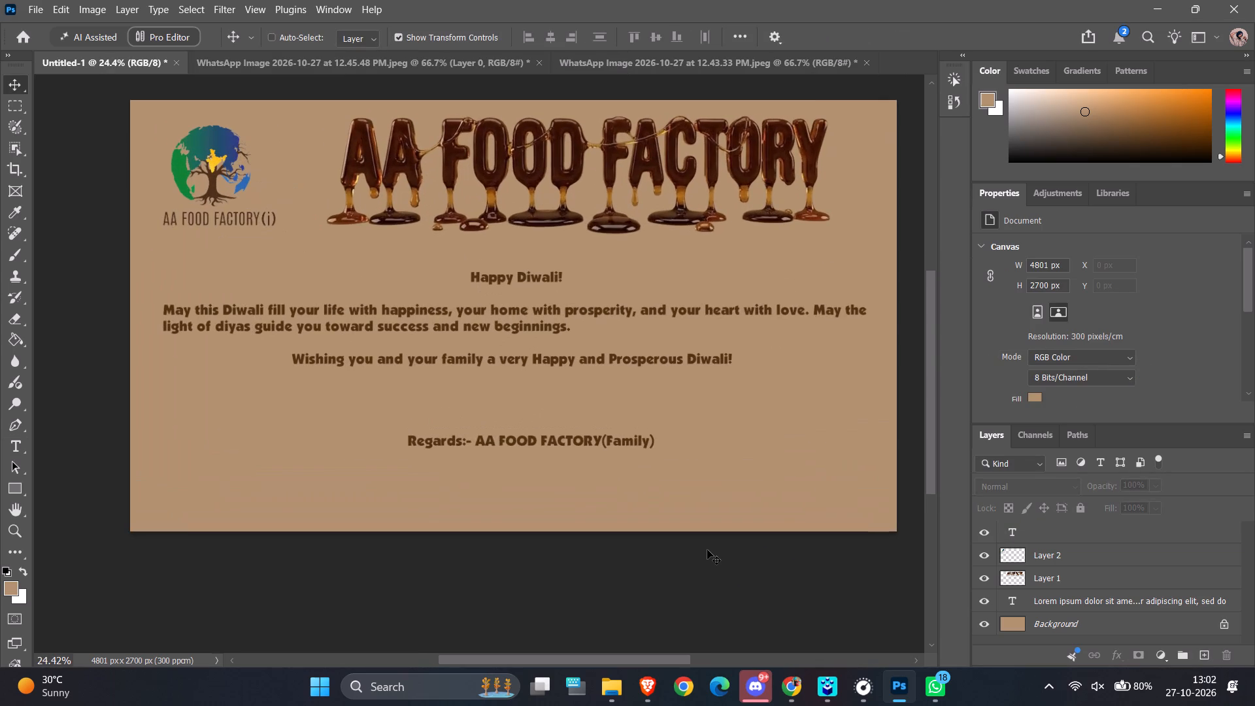
{"action": "scroll", "coordinate": [707, 550], "scroll_direction": "up", "scroll_amount": 2}
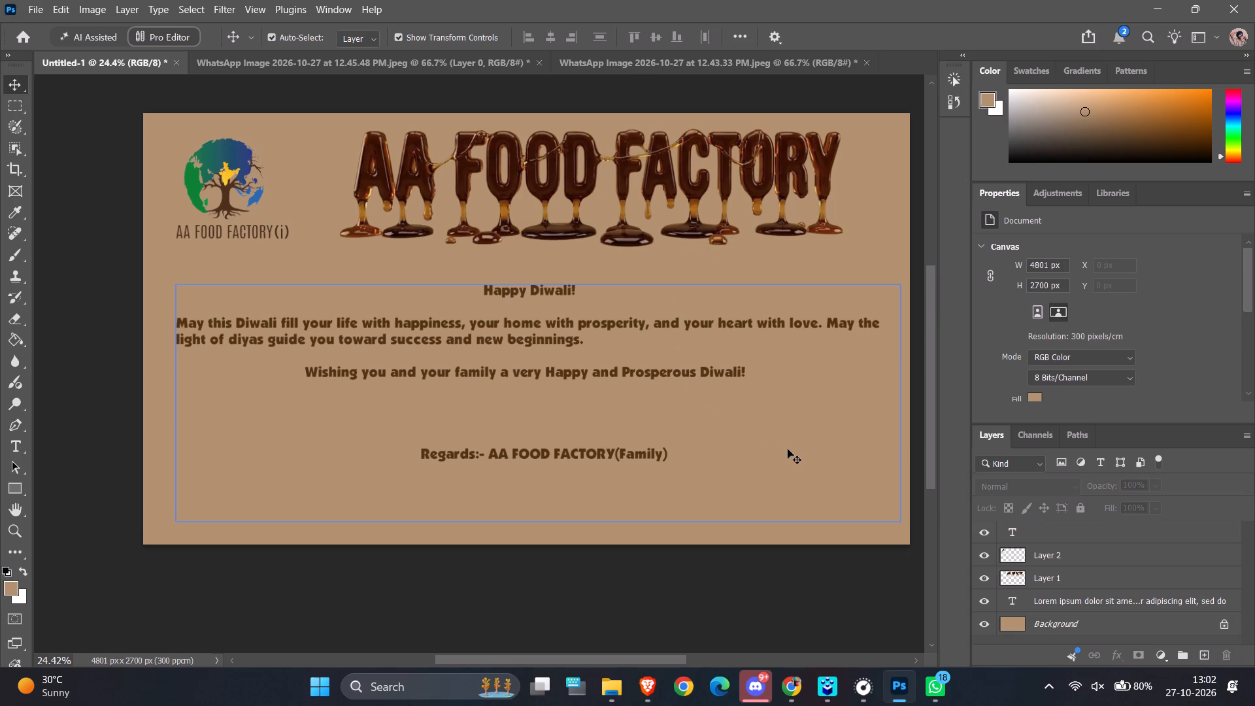
{"action": "scroll", "coordinate": [696, 533], "scroll_direction": "down", "scroll_amount": 4, "text": "ctrl"}
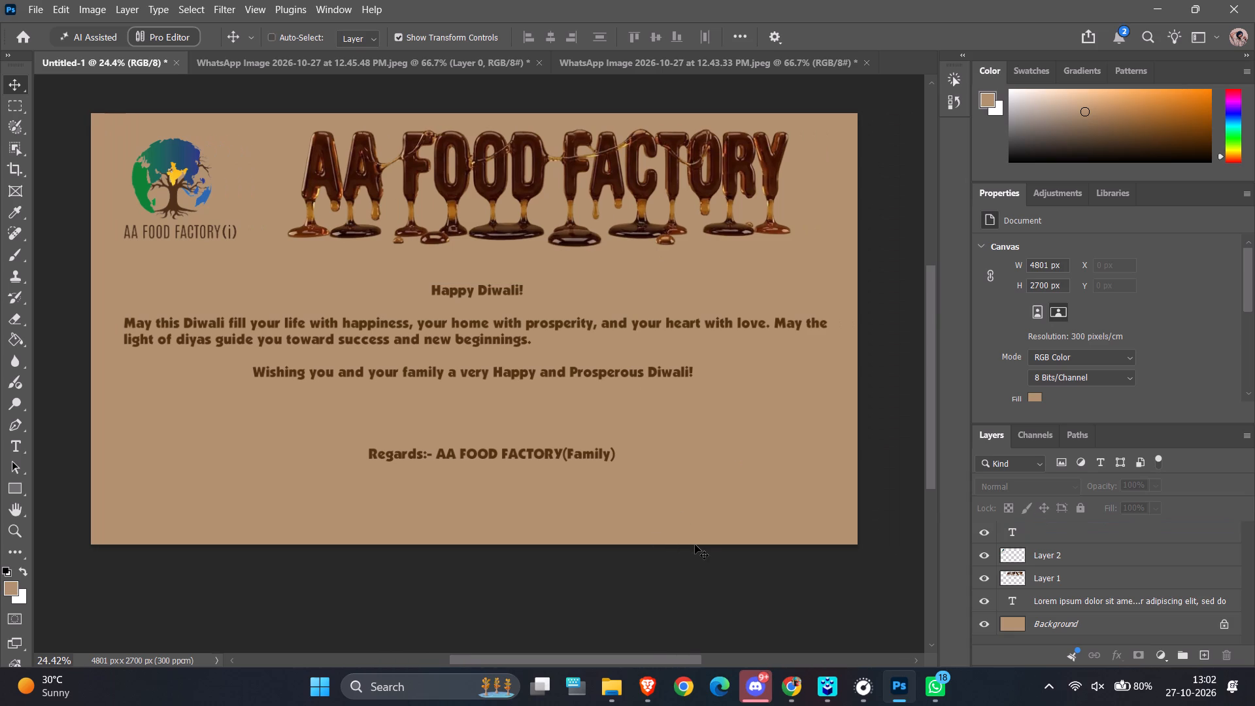
{"action": "scroll", "coordinate": [695, 545], "scroll_direction": "down", "scroll_amount": 2, "text": "ctrl+alt"}
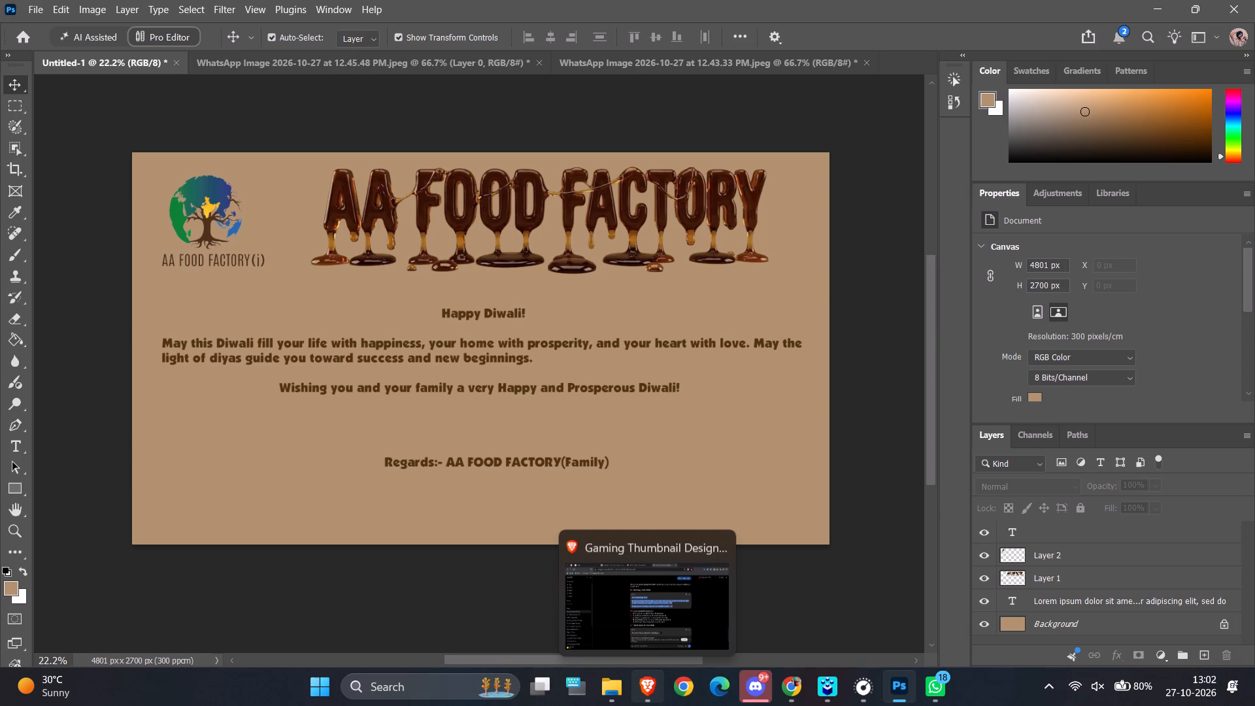
{"action": "scroll", "coordinate": [477, 596], "scroll_direction": "up", "scroll_amount": 2, "text": "ctrl"}
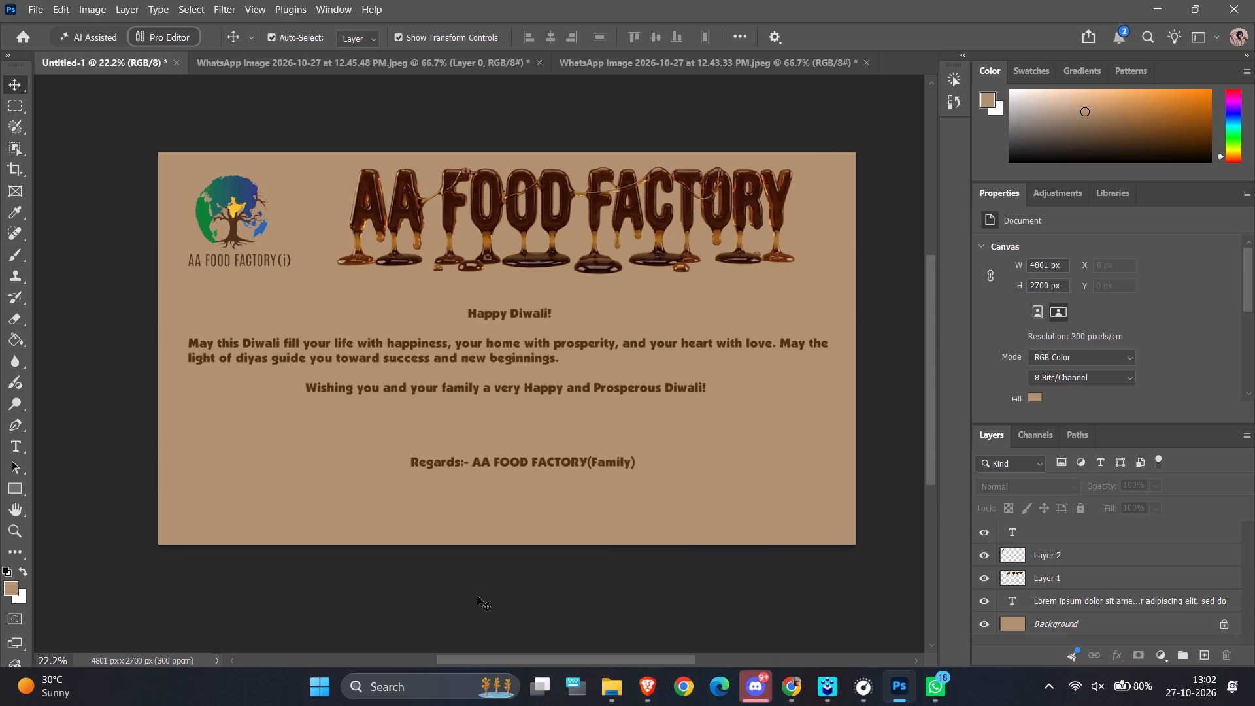
{"action": "scroll", "coordinate": [657, 594], "scroll_direction": "up", "scroll_amount": 1}
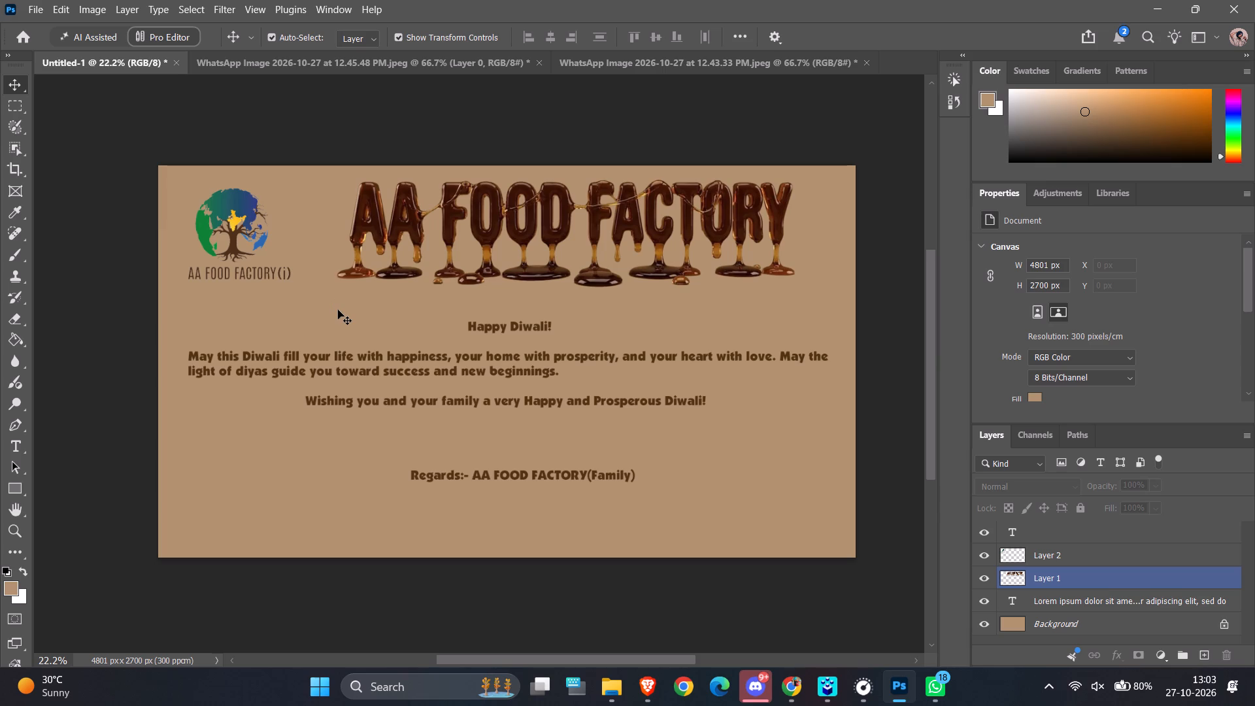
Nudge the greeting text layer slightly down the banner to widen the gap below the title lettering.
{"action": "left_click", "coordinate": [496, 359]}
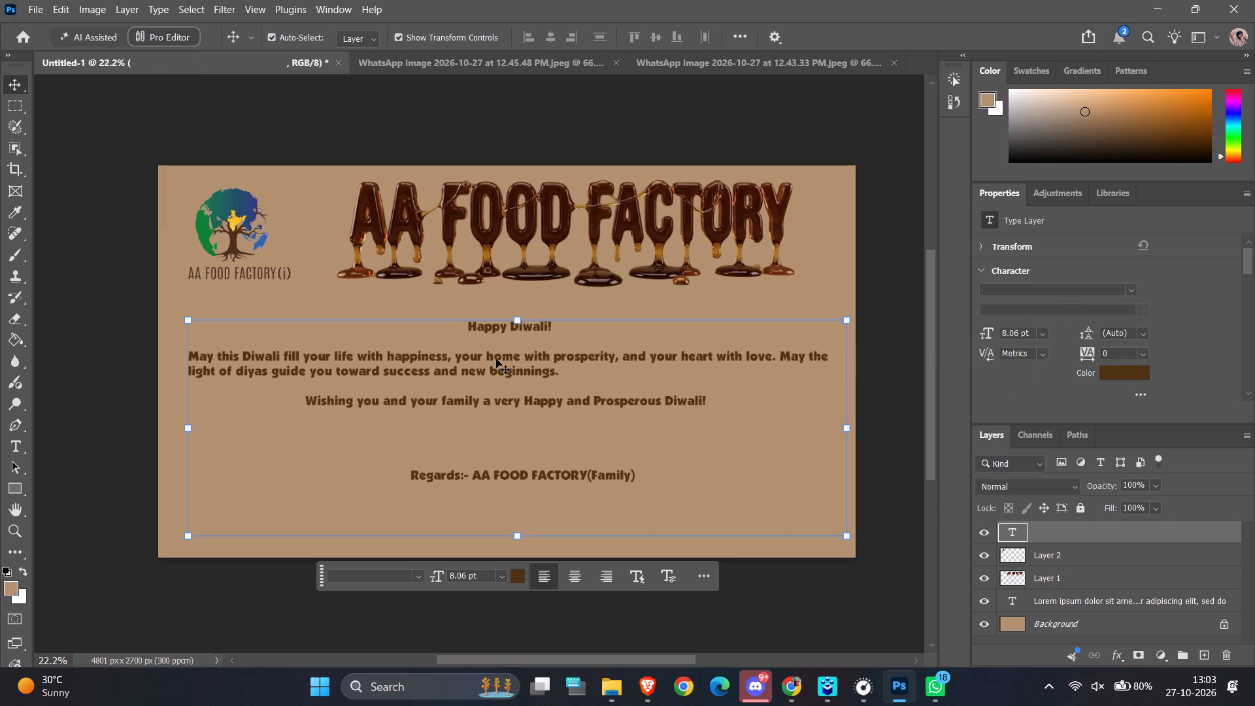
{"action": "key", "text": "Down"}
{"action": "key", "text": "Down"}
{"action": "key", "text": "Down"}
{"action": "key", "text": "Down"}
{"action": "key", "text": "Down"}
{"action": "key", "text": "Down"}
{"action": "key", "text": "Down"}
{"action": "key", "text": "Down"}
{"action": "key", "text": "Down"}
{"action": "key", "text": "Down"}
{"action": "key", "text": "Down"}
{"action": "key", "text": "Down"}
{"action": "key", "text": "Down"}
{"action": "key", "text": "Down"}
{"action": "key", "text": "Down"}
{"action": "key", "text": "Down"}
{"action": "key", "text": "Down"}
{"action": "key", "text": "Down"}
{"action": "key", "text": "Down"}
{"action": "key", "text": "Down"}
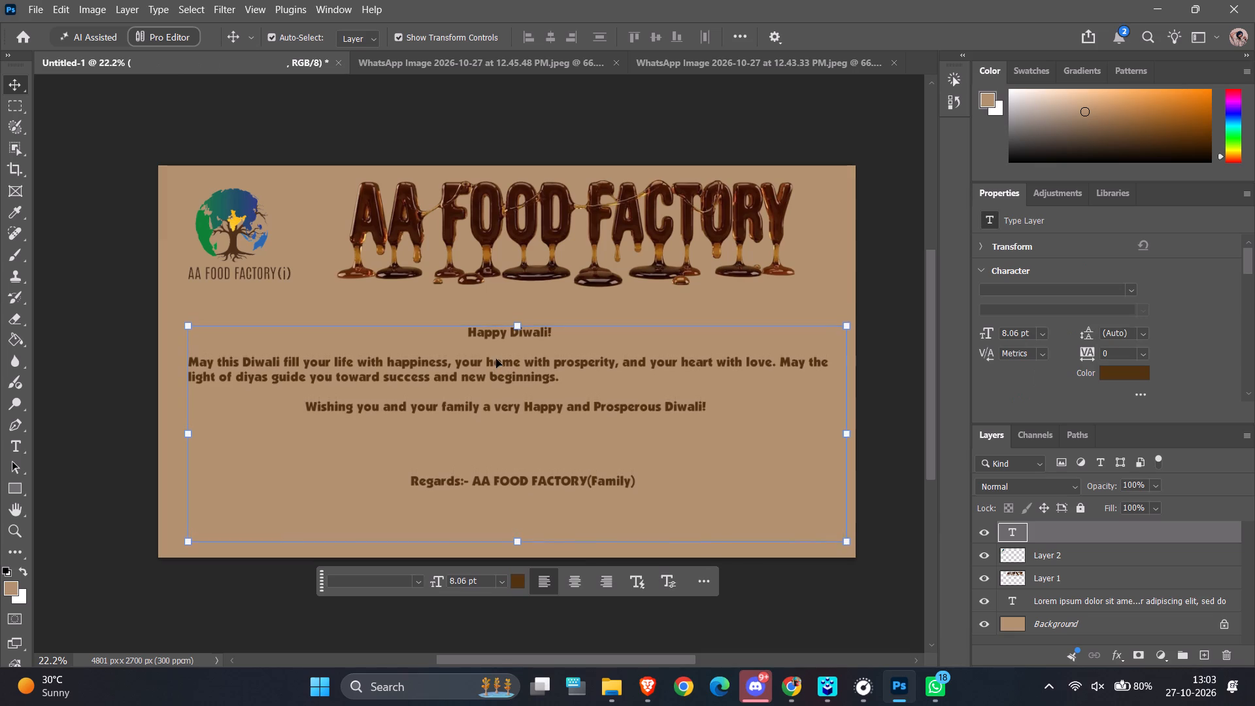
{"action": "key", "text": "Down"}
{"action": "key", "text": "Down"}
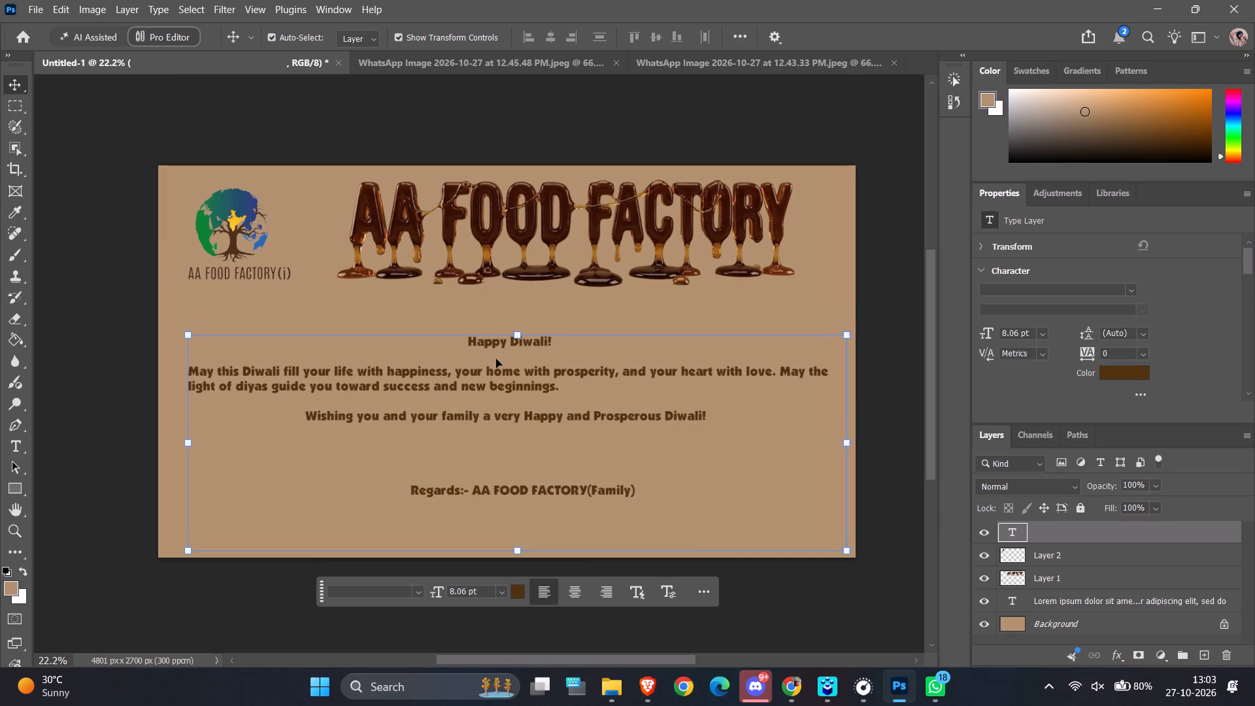
Nudge the greeting text layer slightly up the banner to narrow the gap below the title lettering.
{"action": "key", "text": "Up"}
{"action": "key", "text": "Up"}
{"action": "key", "text": "Up"}
{"action": "key", "text": "Up"}
{"action": "key", "text": "Up"}
{"action": "key", "text": "Up"}
{"action": "key", "text": "Up"}
{"action": "key", "text": "Up"}
{"action": "key", "text": "Up"}
{"action": "key", "text": "Up"}
{"action": "key", "text": "Up"}
{"action": "key", "text": "Up"}
{"action": "key", "text": "Up"}
{"action": "key", "text": "Up"}
{"action": "key", "text": "Up"}
{"action": "key", "text": "Up"}
{"action": "key", "text": "Up"}
{"action": "key", "text": "Up"}
{"action": "key", "text": "Up"}
{"action": "key", "text": "Up"}
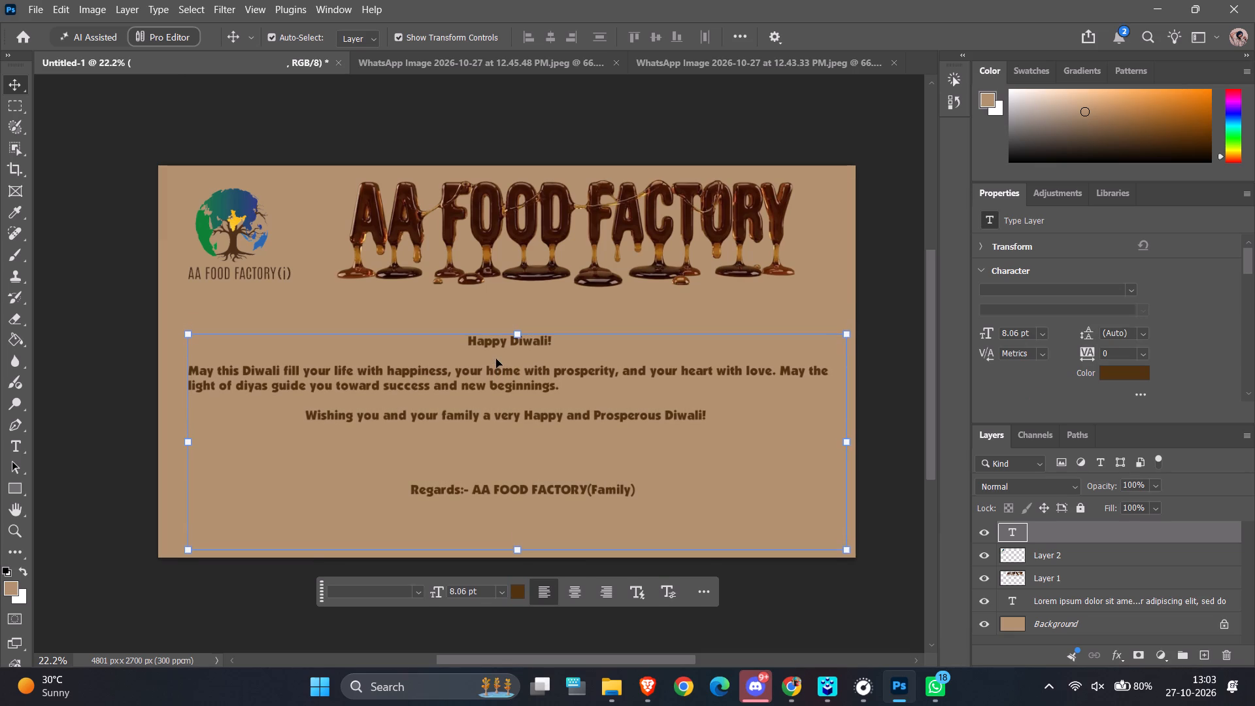
{"action": "key", "text": "Up"}
{"action": "key", "text": "Up"}
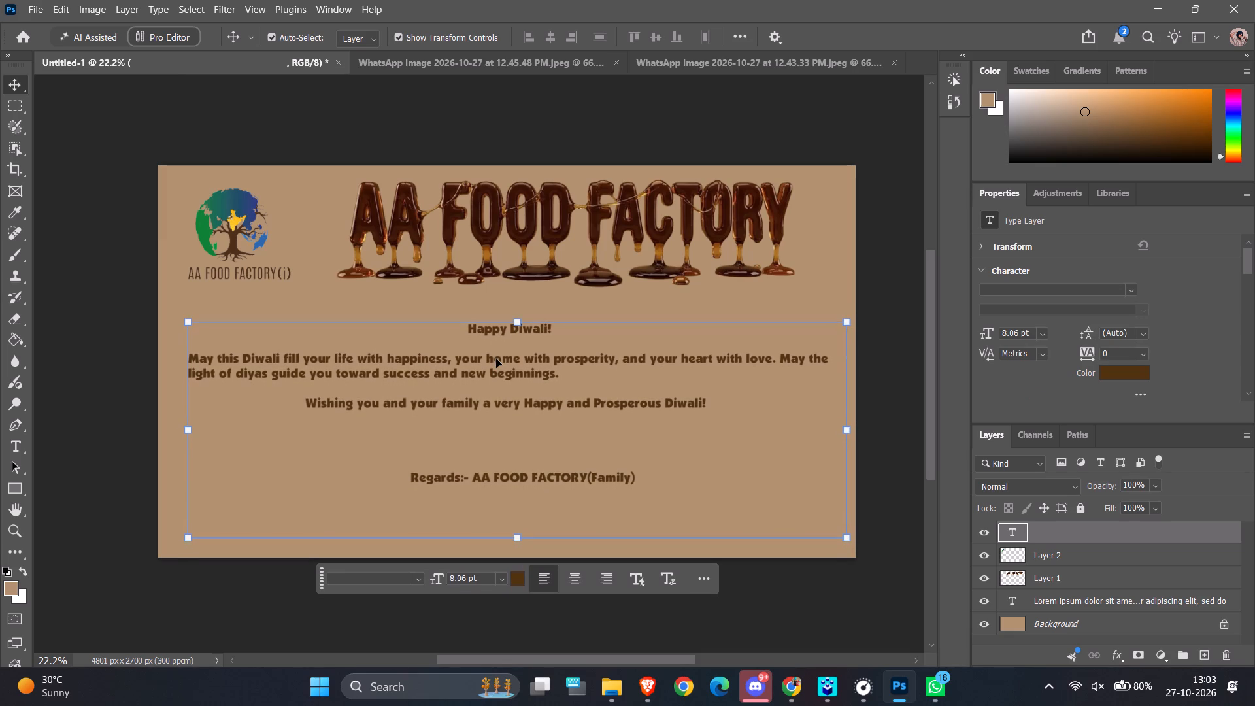
Copy the closing line "Regards:- AA FOOD FACTORY(Family)" with its leading spaces, leave text editing and deselect the layer.
{"action": "left_click", "coordinate": [699, 416]}
{"action": "double_click", "coordinate": [654, 401]}
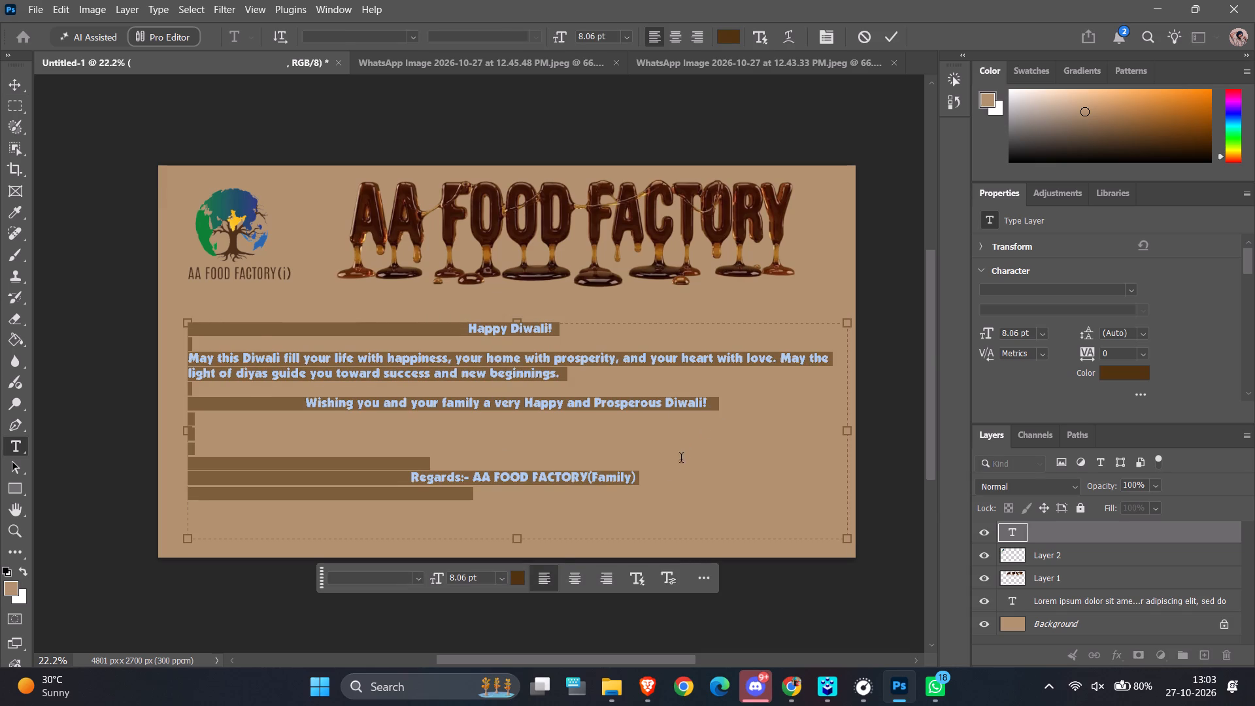
{"action": "left_click", "coordinate": [657, 480]}
{"action": "left_click_drag", "start_coordinate": [657, 480], "coordinate": [385, 474]}
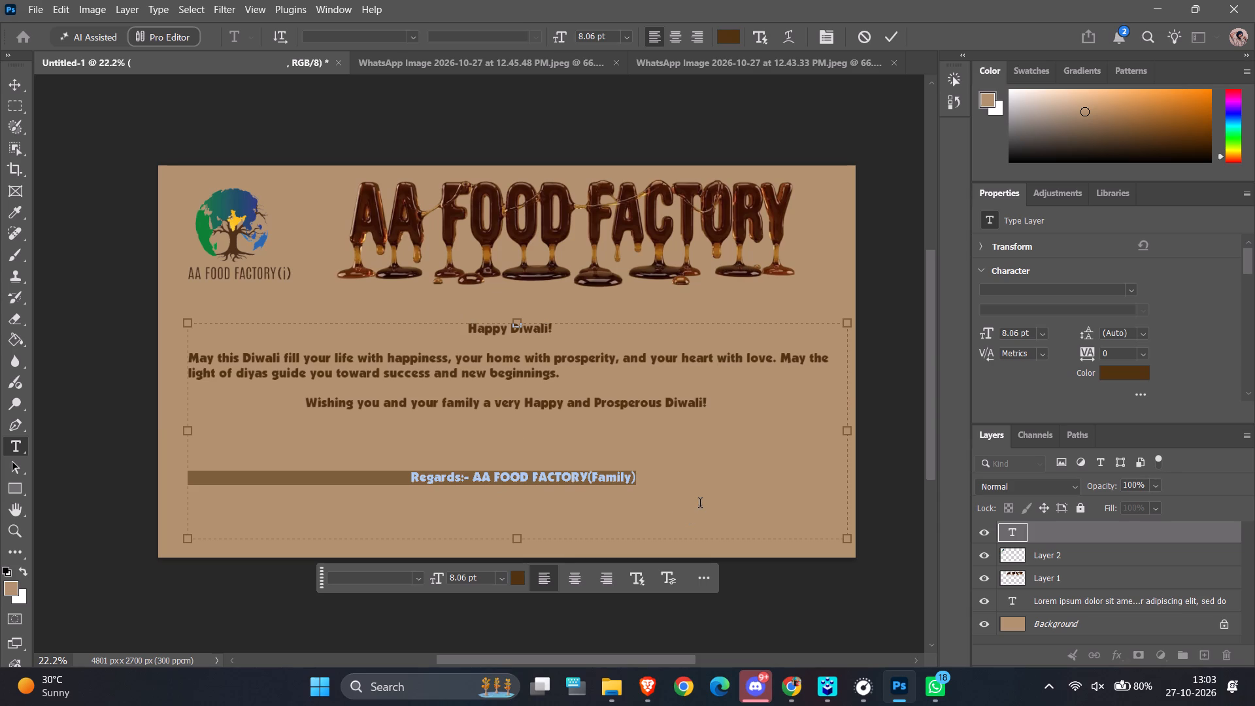
{"action": "key", "text": "ctrl+c"}
{"action": "left_click", "coordinate": [819, 599]}
{"action": "left_click", "coordinate": [819, 599]}
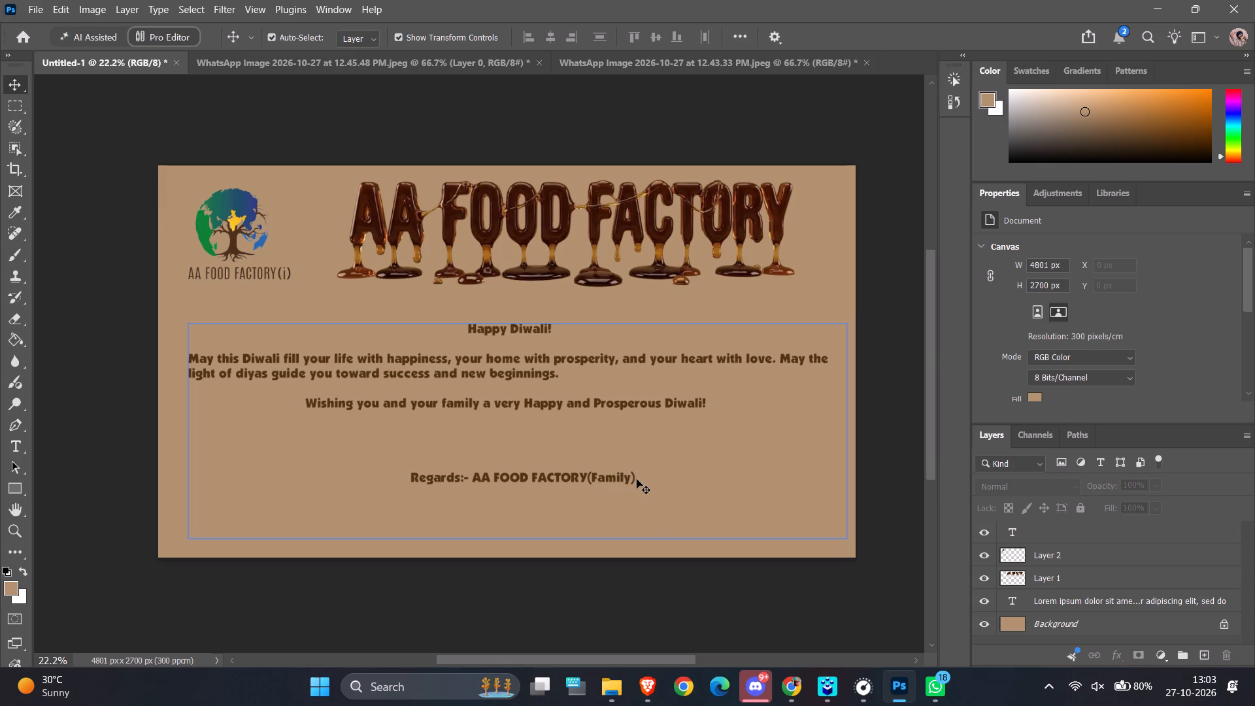
Delete "Regards:- AA FOOD FACTORY(Family)" from the greeting text block, commit the text and deselect the layer.
{"action": "double_click", "coordinate": [555, 479]}
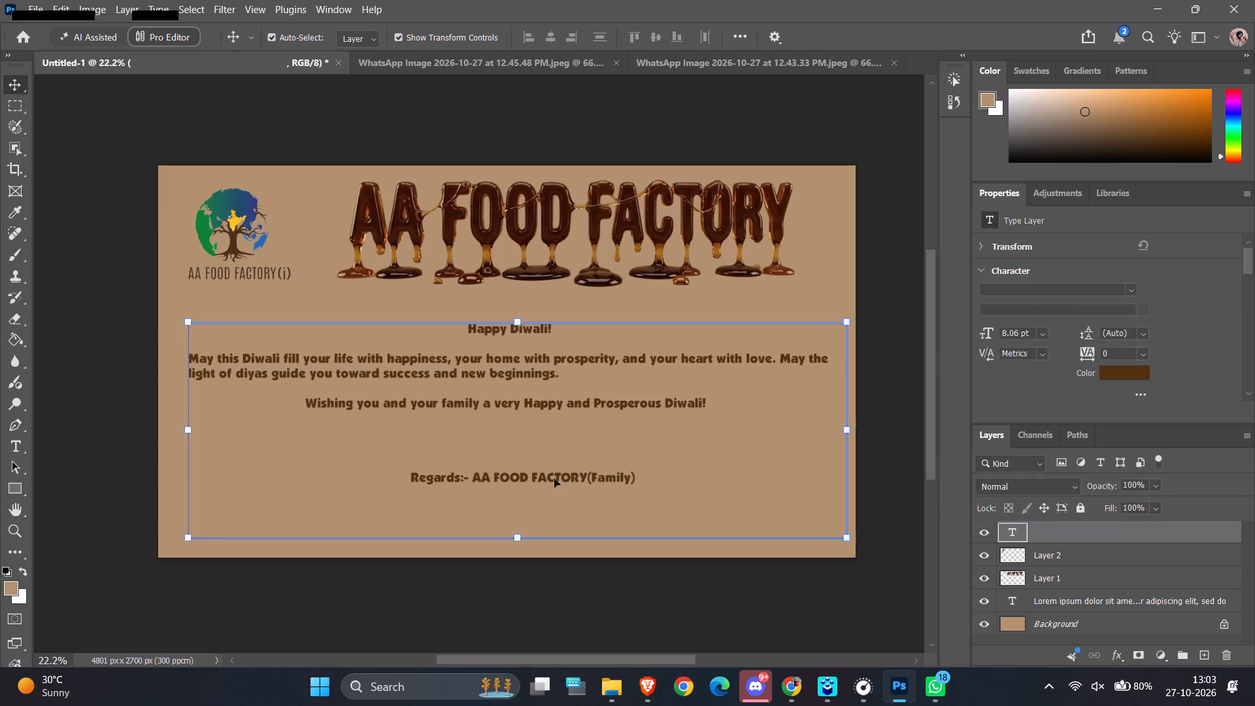
{"action": "left_click", "coordinate": [663, 491]}
{"action": "left_click_drag", "start_coordinate": [653, 480], "coordinate": [624, 477]}
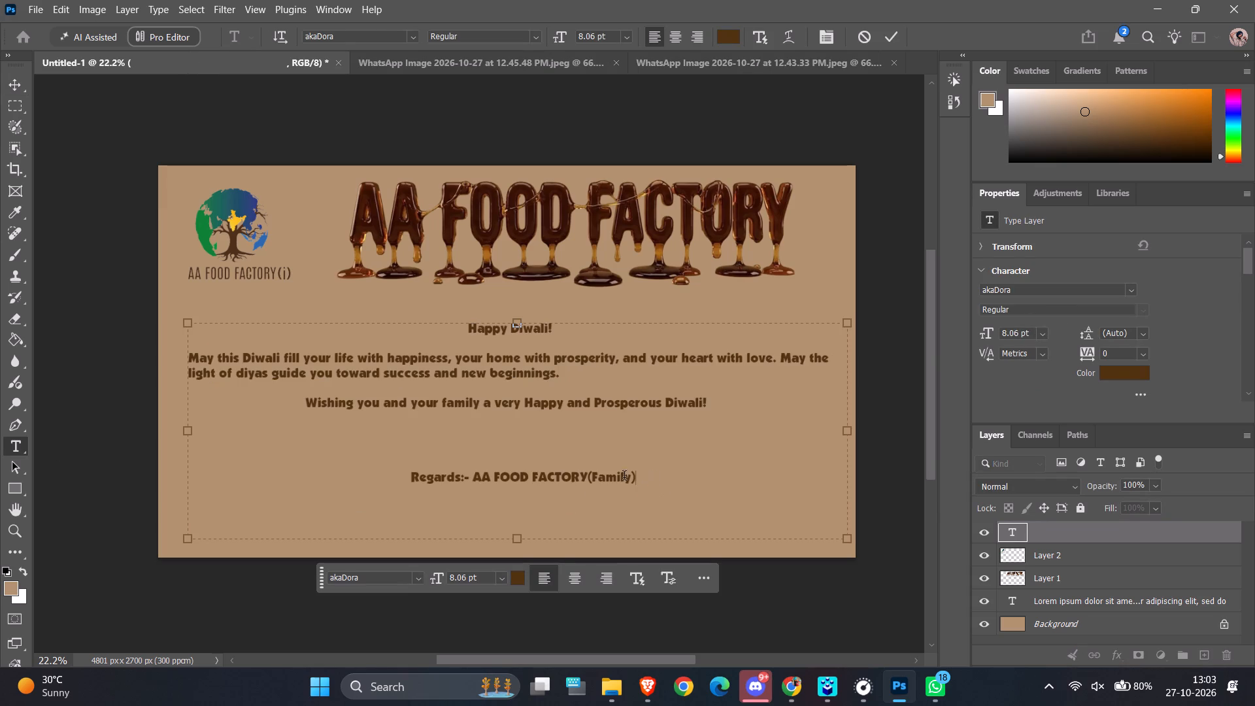
{"action": "left_click_drag", "start_coordinate": [624, 477], "coordinate": [407, 473]}
{"action": "key", "text": "BackSpace"}
{"action": "left_click", "coordinate": [142, 280]}
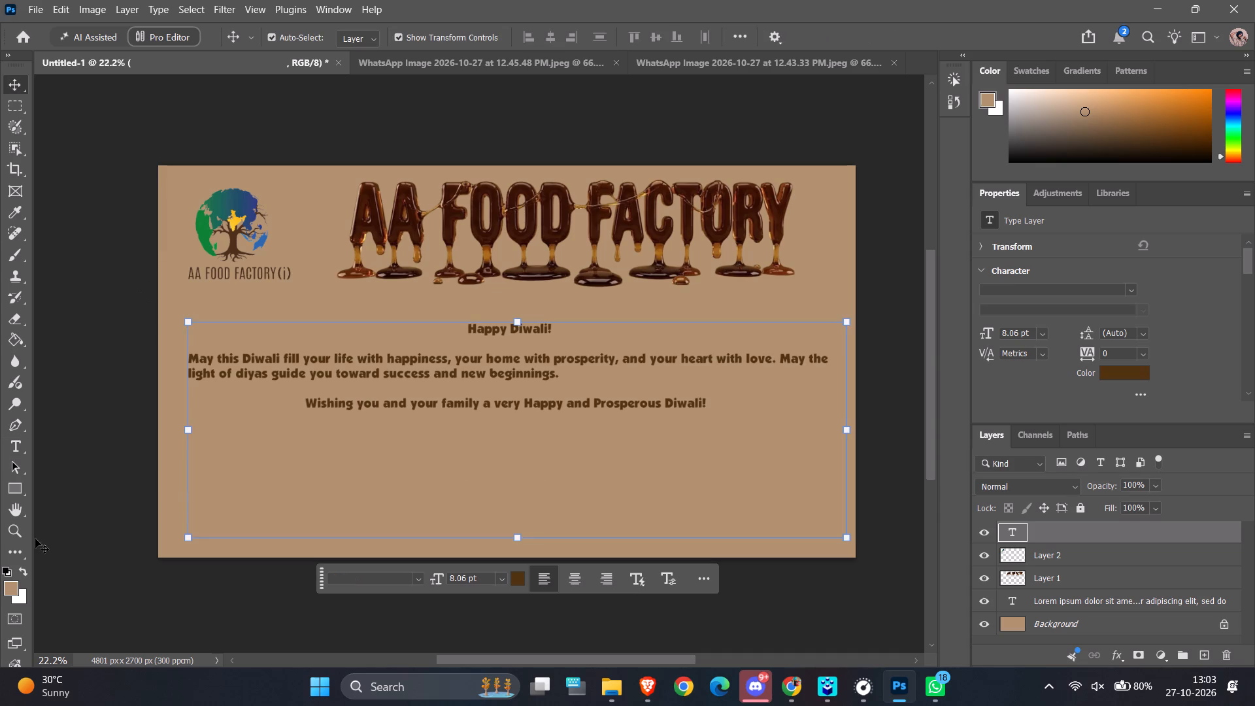
{"action": "left_click", "coordinate": [35, 539]}
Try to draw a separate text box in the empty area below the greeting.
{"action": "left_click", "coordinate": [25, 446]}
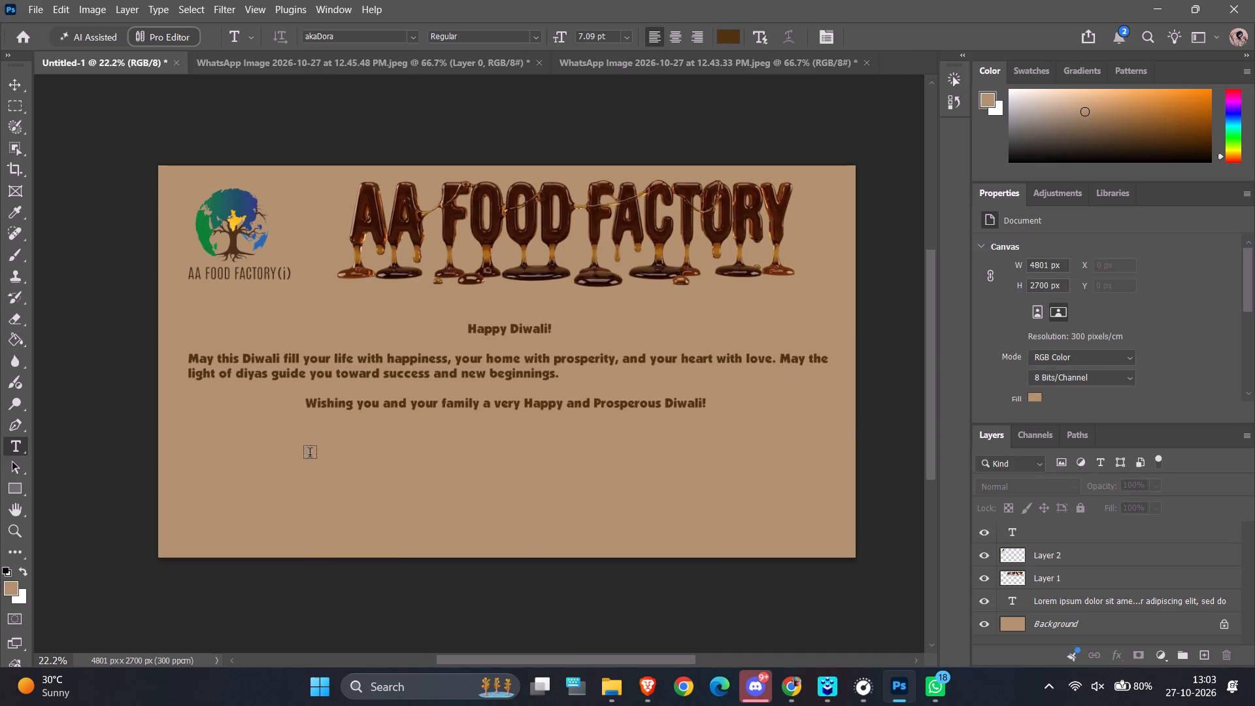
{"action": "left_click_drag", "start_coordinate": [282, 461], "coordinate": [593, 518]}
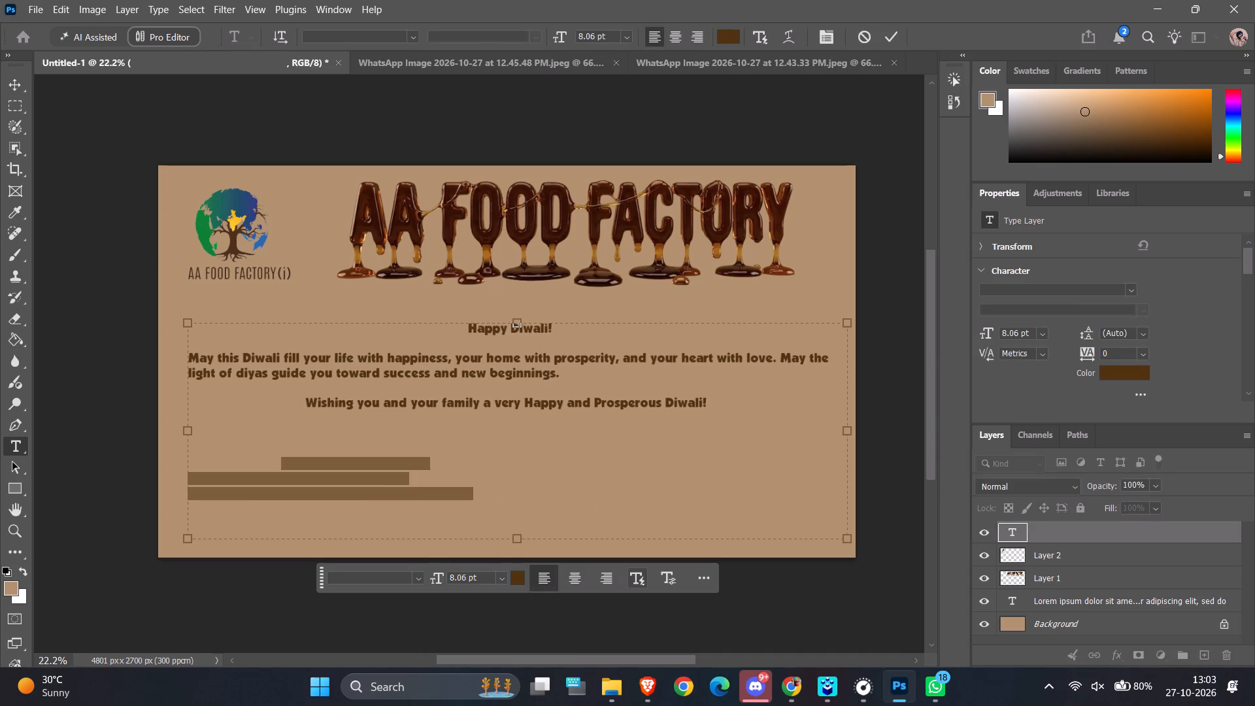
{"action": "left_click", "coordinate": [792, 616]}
Place a new text layer with the "Lorem Ipsum" placeholder beside the banner's lower left edge and commit it.
{"action": "left_click", "coordinate": [17, 443]}
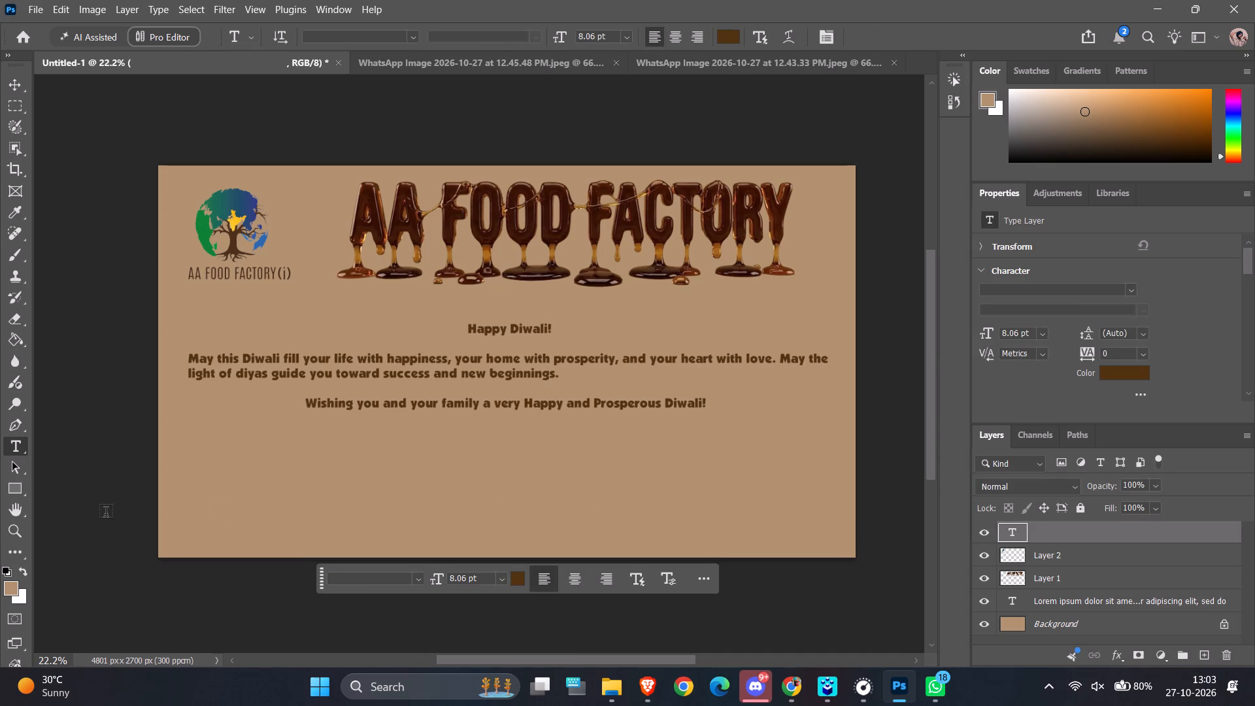
{"action": "left_click", "coordinate": [106, 514]}
{"action": "left_click", "coordinate": [16, 79]}
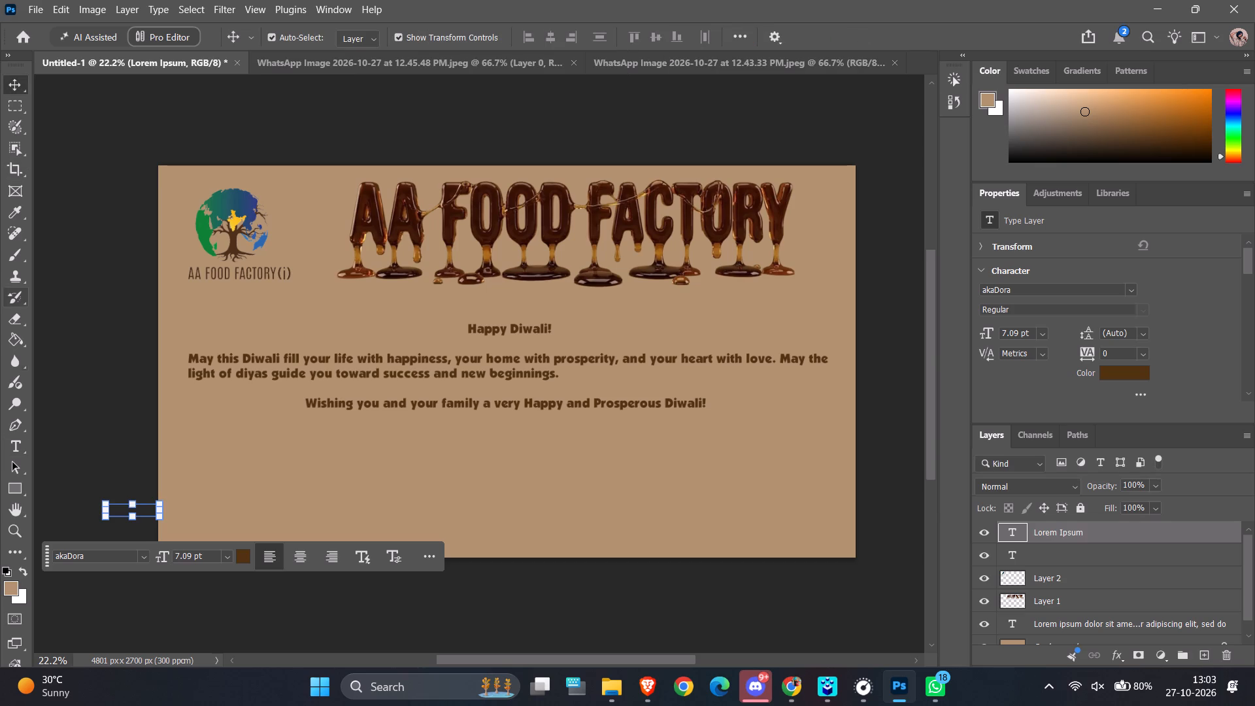
Paste the copied closing line over the blank lines below the greeting in the existing text block and commit the text.
{"action": "left_click", "coordinate": [18, 450]}
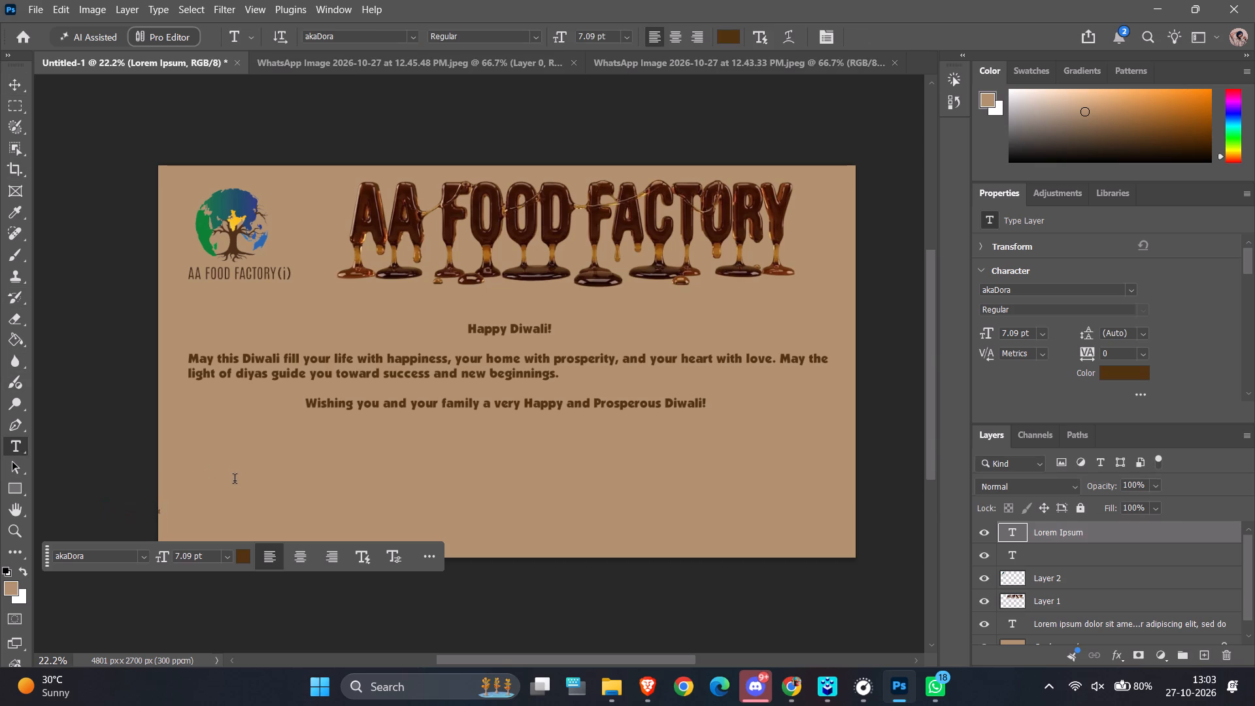
{"action": "left_click_drag", "start_coordinate": [235, 464], "coordinate": [731, 539]}
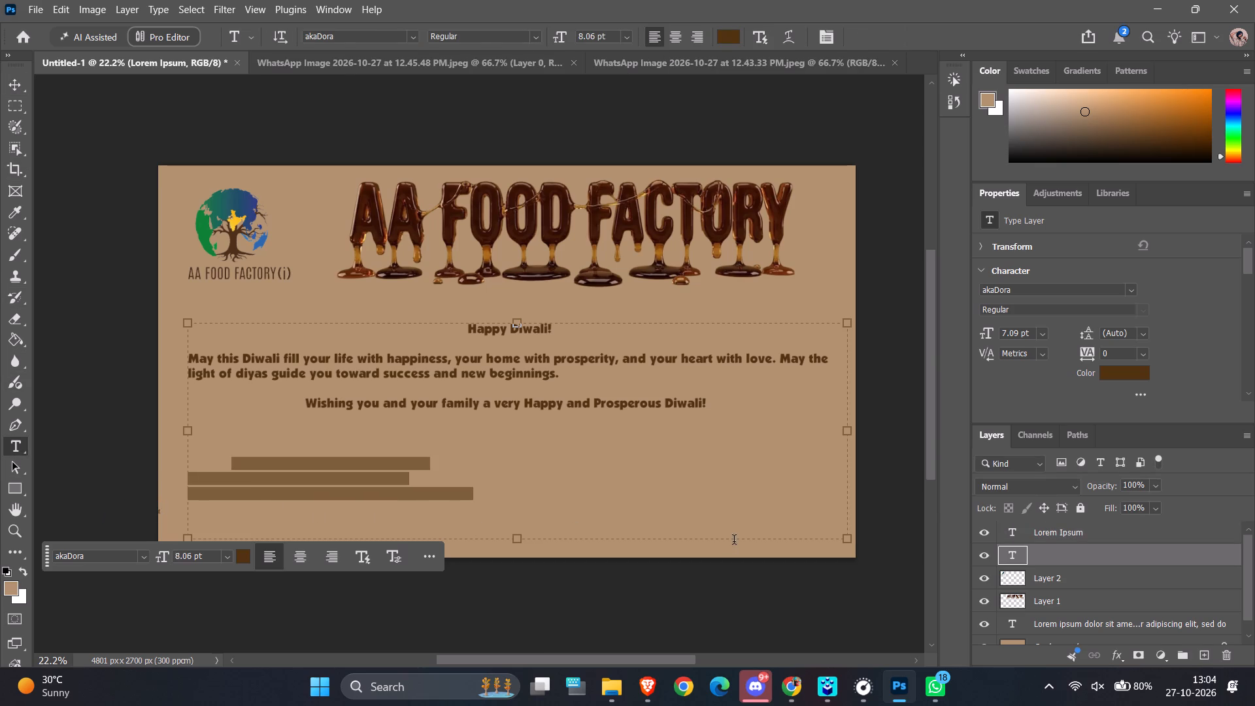
{"action": "key", "text": "ctrl+v"}
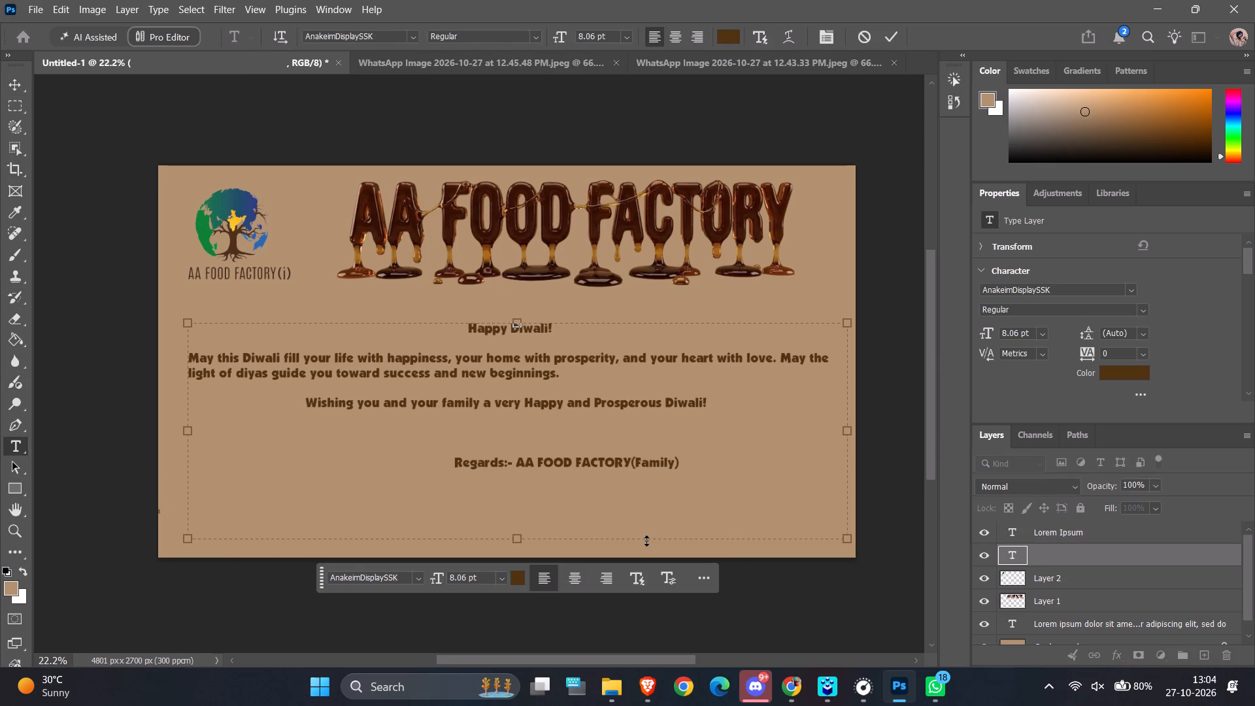
{"action": "left_click", "coordinate": [821, 628]}
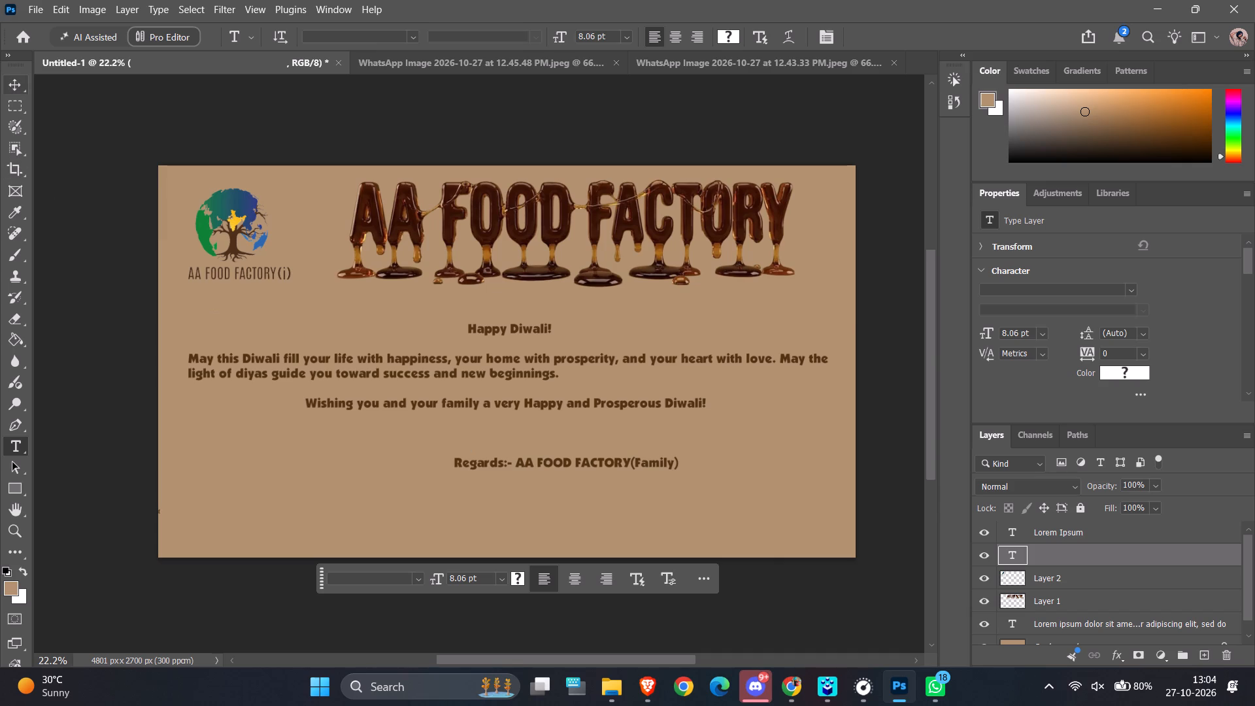
Set the "Regards:- AA FOOD FACTORY(Family)" line to 14 pt, trying 12, 24, 18 and 16 pt first.
{"action": "left_click", "coordinate": [20, 78]}
{"action": "left_click", "coordinate": [594, 465]}
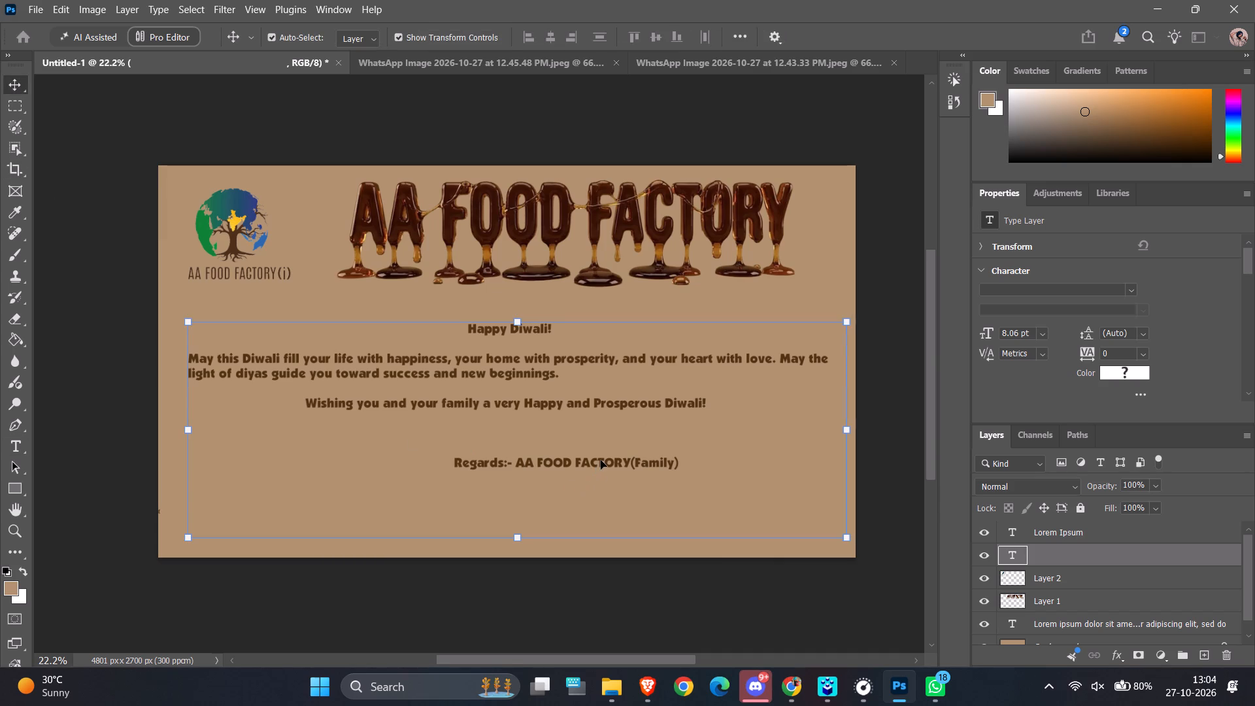
{"action": "double_click", "coordinate": [601, 460]}
{"action": "left_click", "coordinate": [686, 466]}
{"action": "left_click_drag", "start_coordinate": [695, 466], "coordinate": [694, 466]}
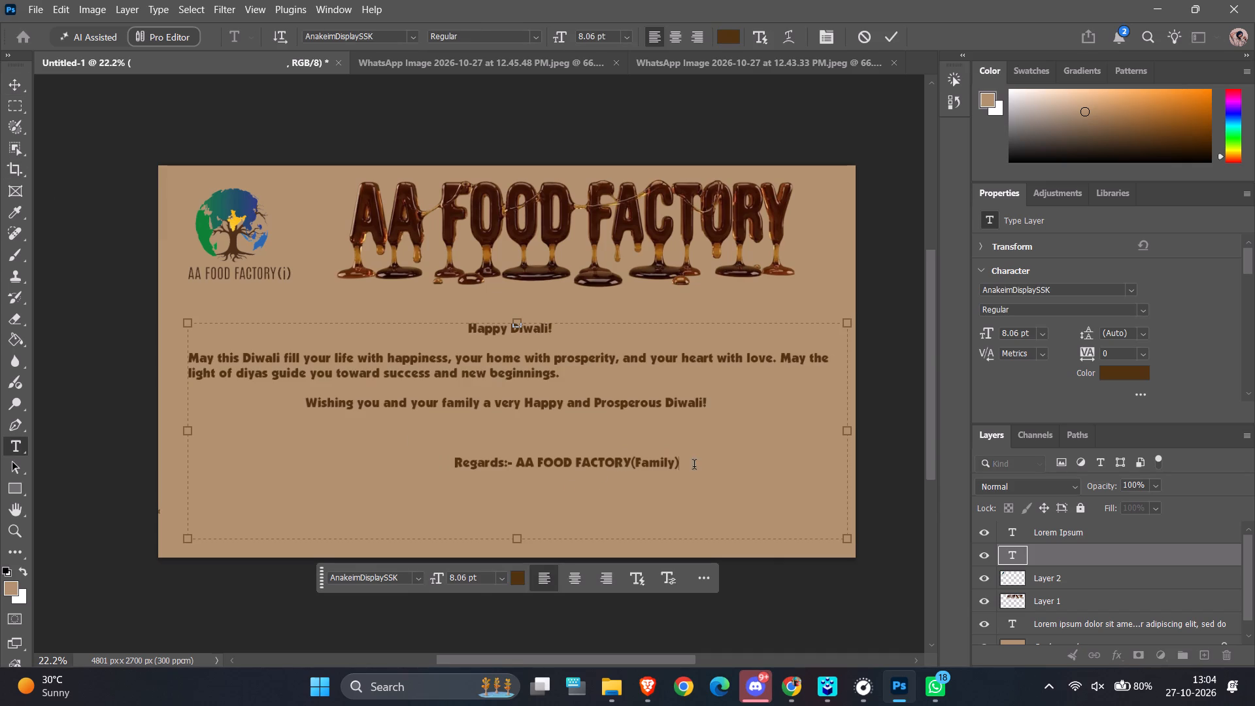
{"action": "left_click_drag", "start_coordinate": [694, 466], "coordinate": [456, 468]}
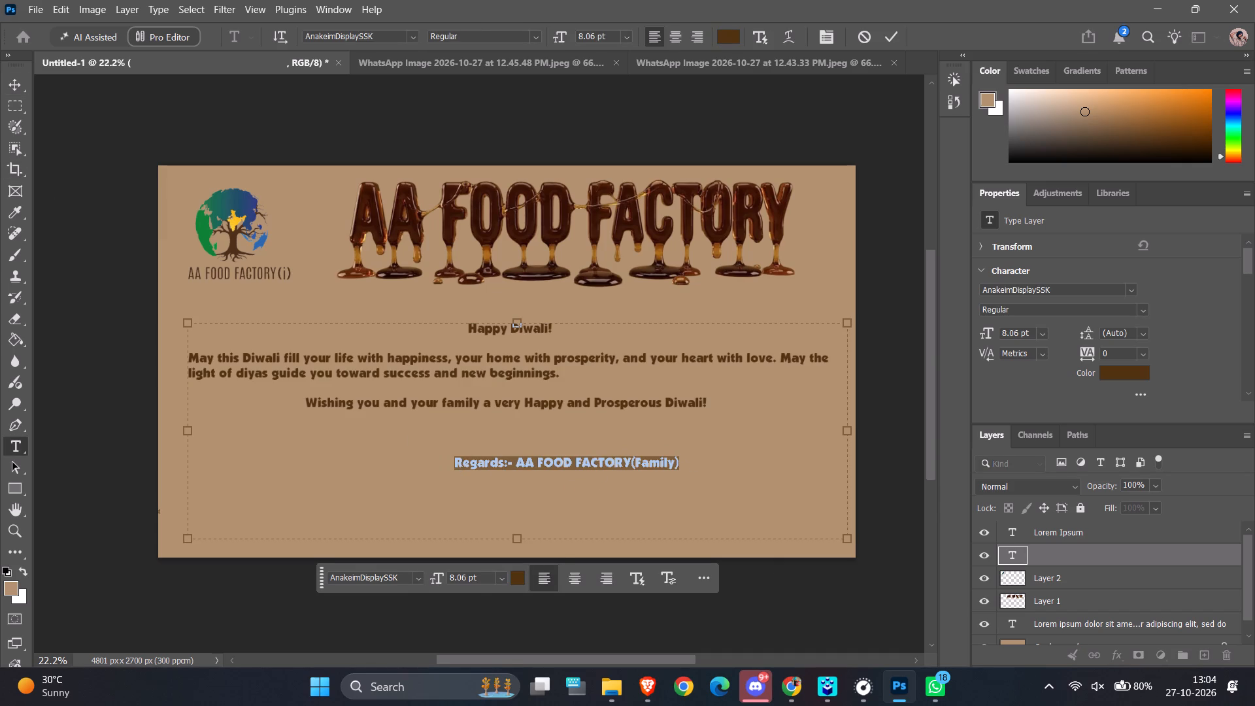
{"action": "left_click", "coordinate": [626, 39]}
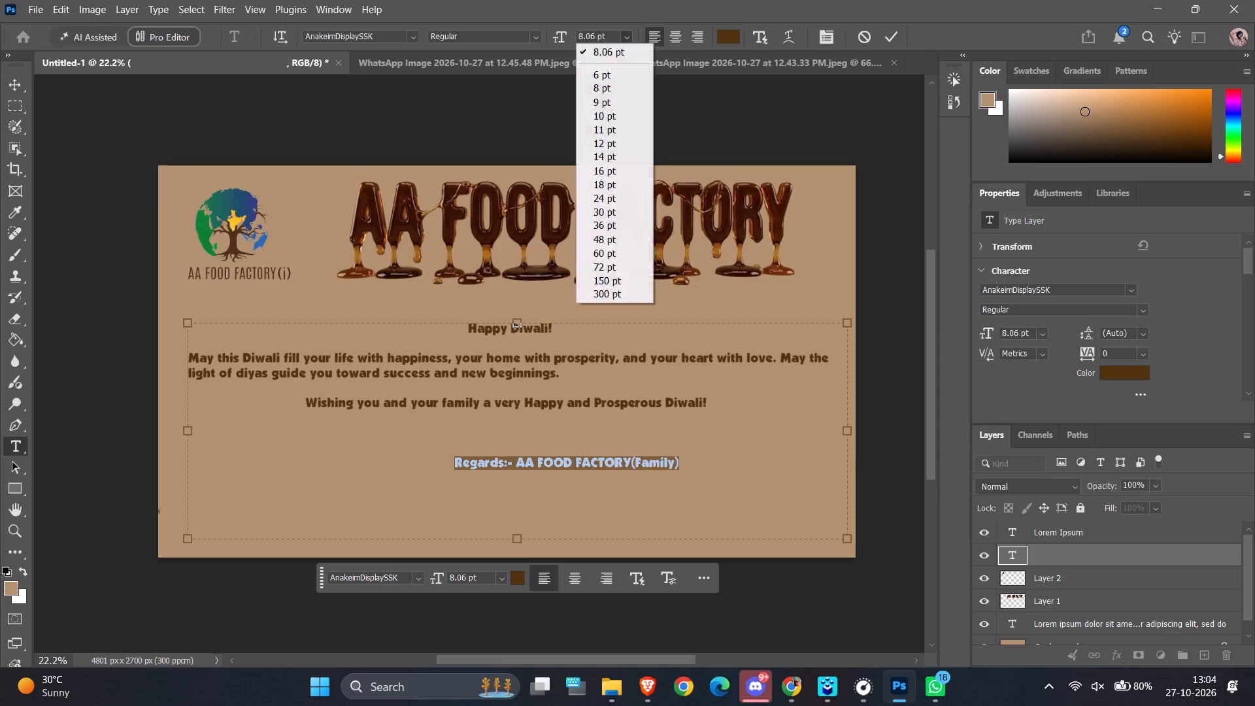
{"action": "left_click", "coordinate": [620, 146]}
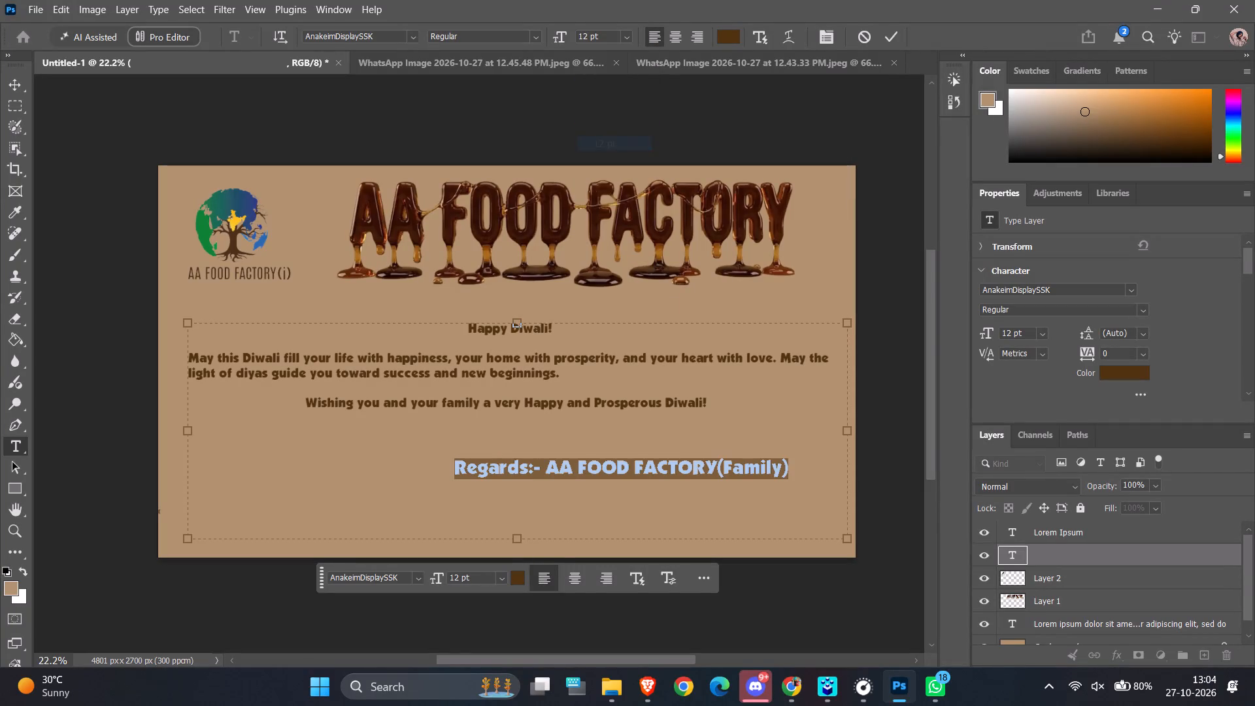
{"action": "left_click", "coordinate": [627, 38]}
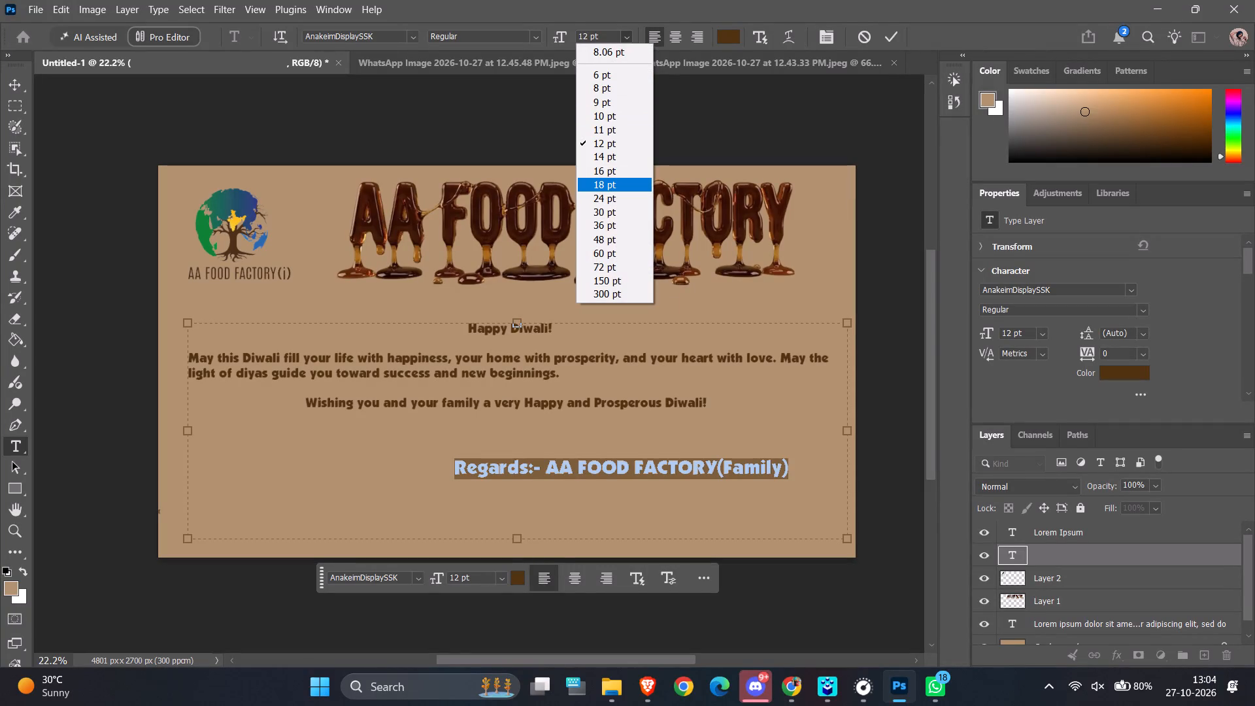
{"action": "left_click", "coordinate": [615, 198]}
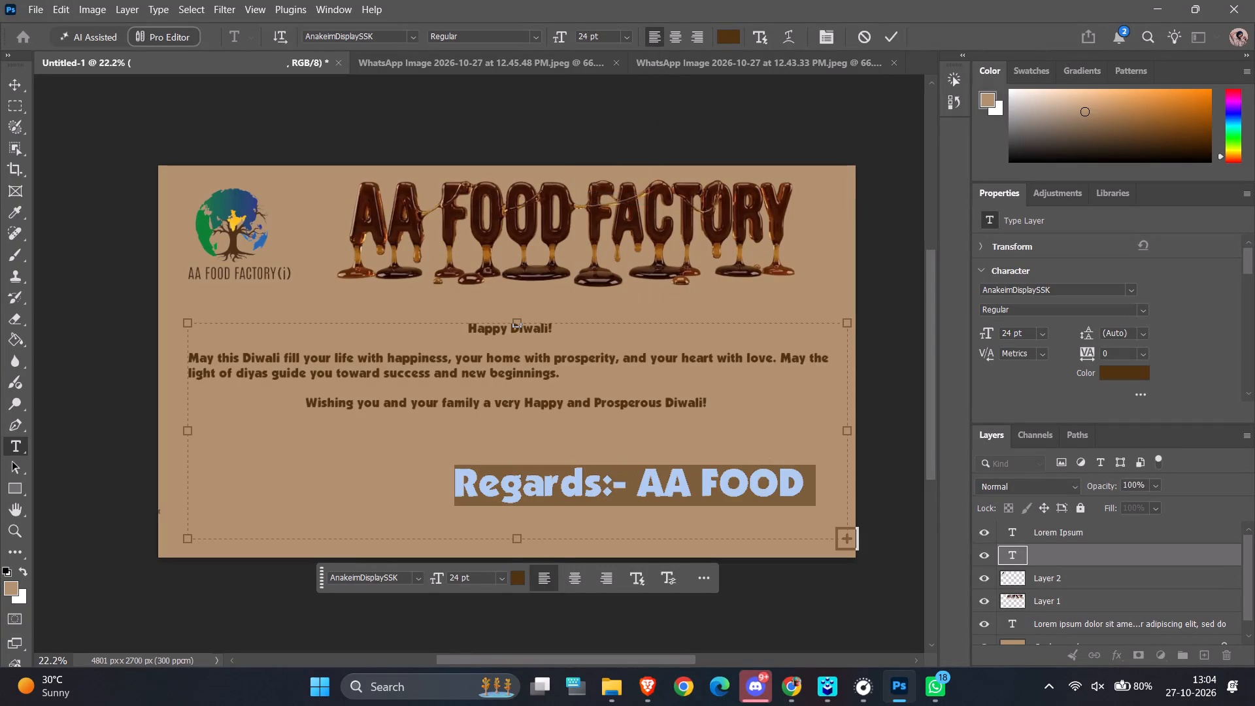
{"action": "left_click", "coordinate": [627, 37]}
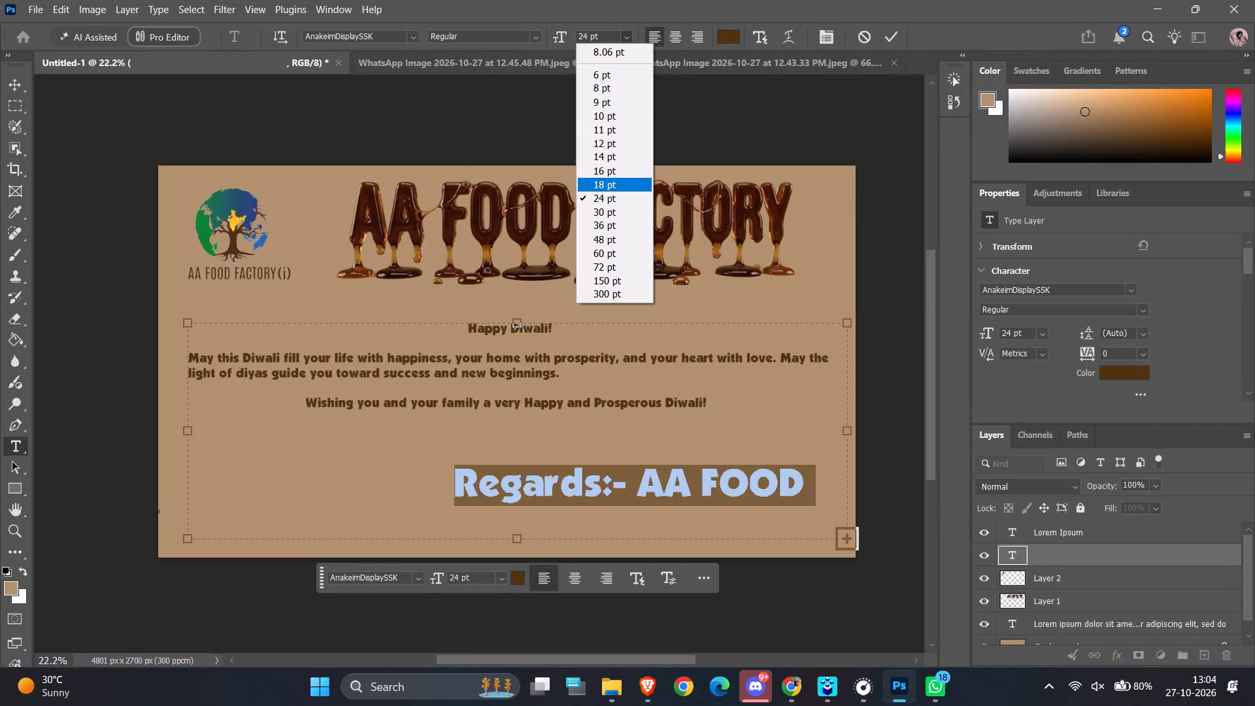
{"action": "left_click", "coordinate": [627, 178]}
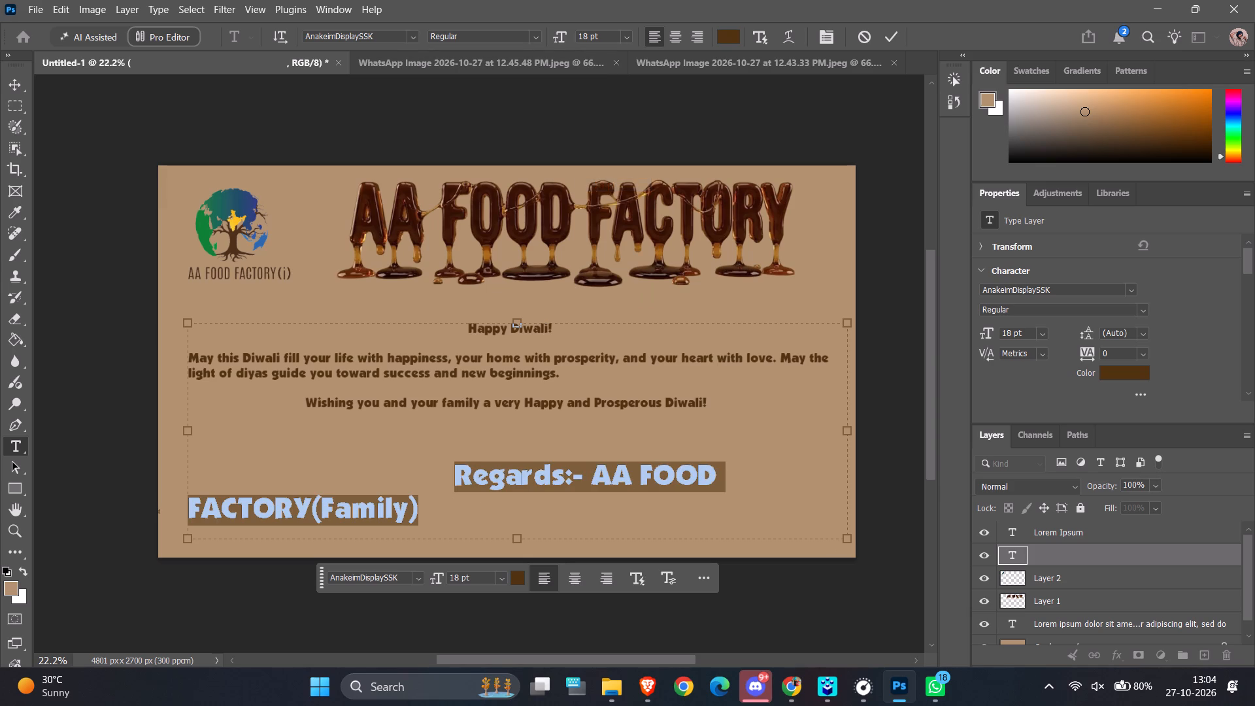
{"action": "left_click", "coordinate": [633, 37]}
{"action": "left_click", "coordinate": [620, 170]}
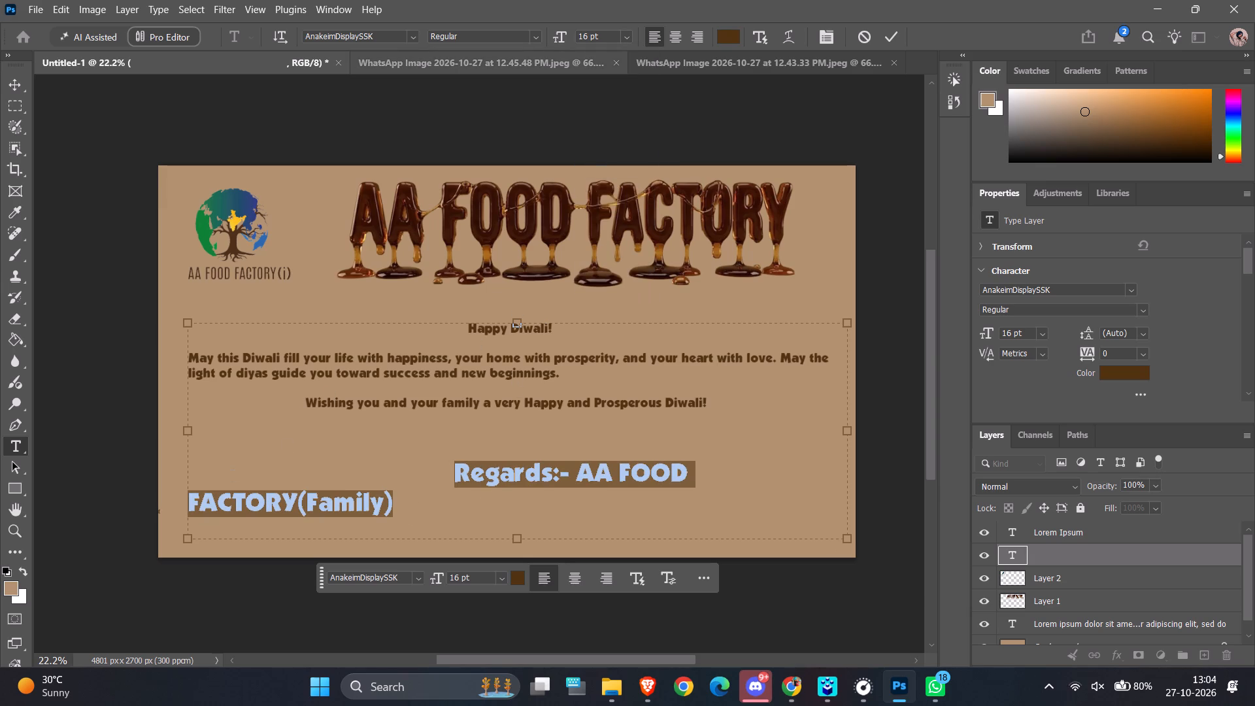
{"action": "left_click", "coordinate": [624, 35]}
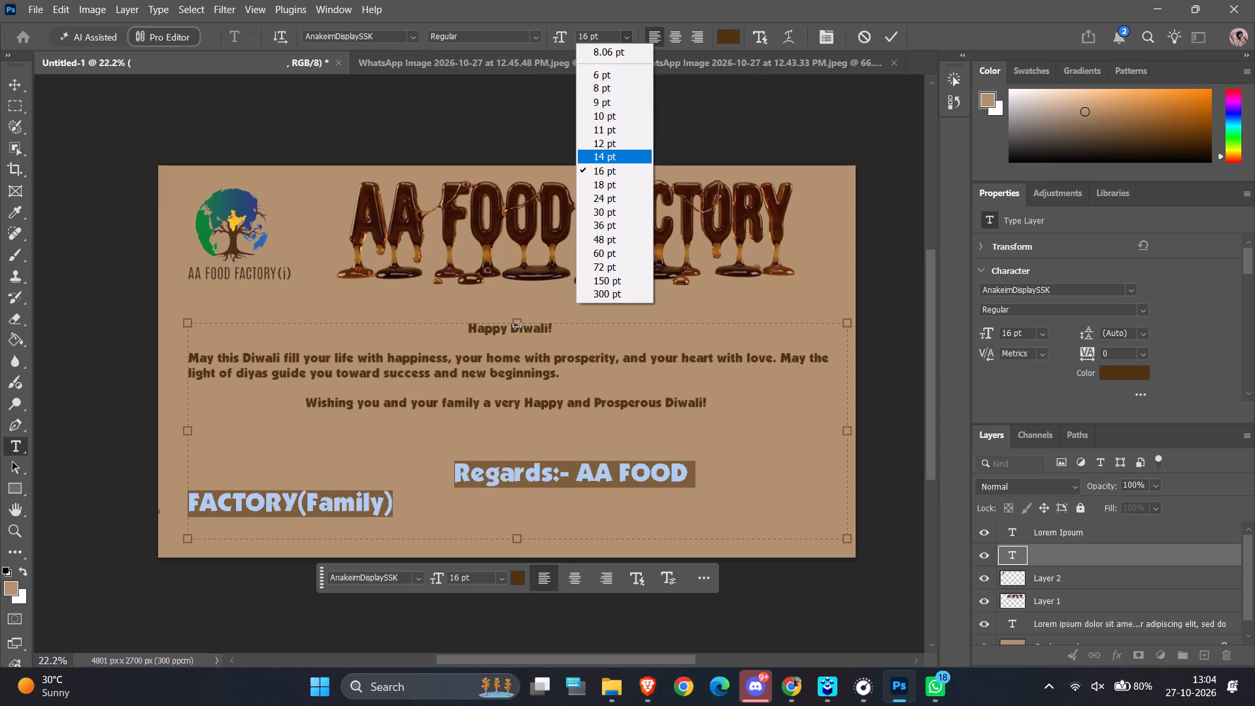
{"action": "left_click", "coordinate": [621, 161]}
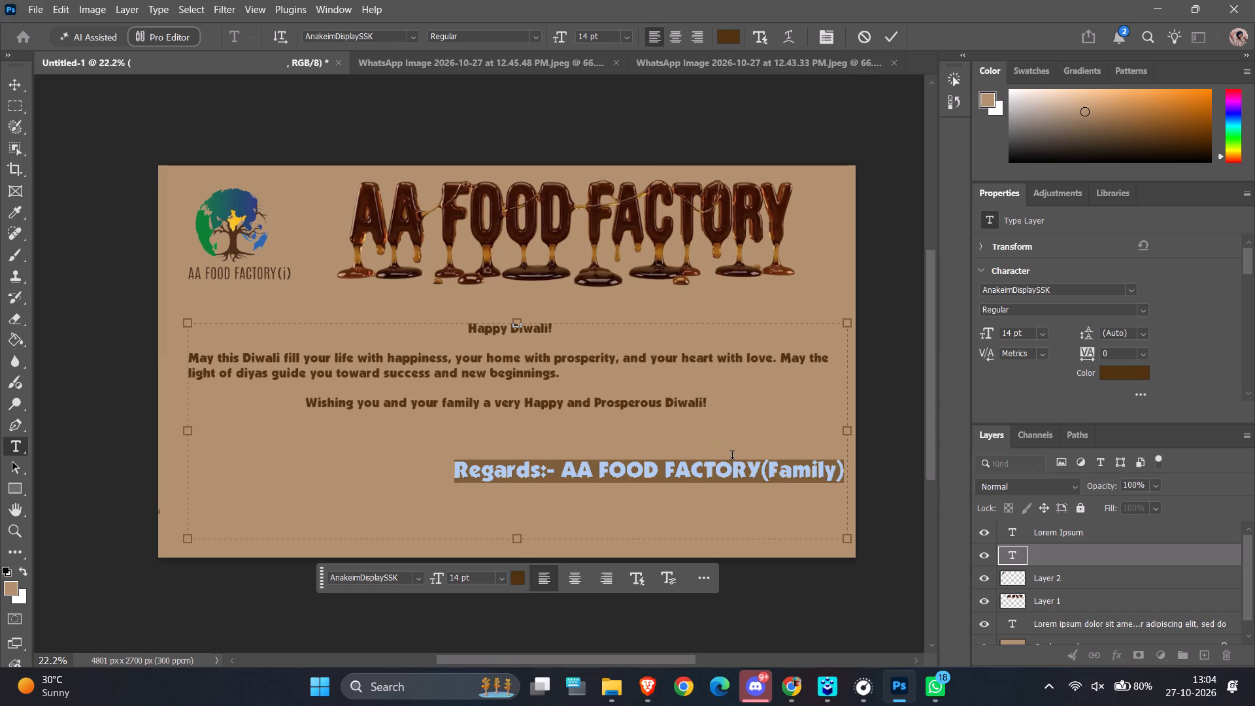
Remove 19 leading spaces before the enlarged "Regards:-" line to centre it under the greeting.
{"action": "left_click", "coordinate": [453, 471]}
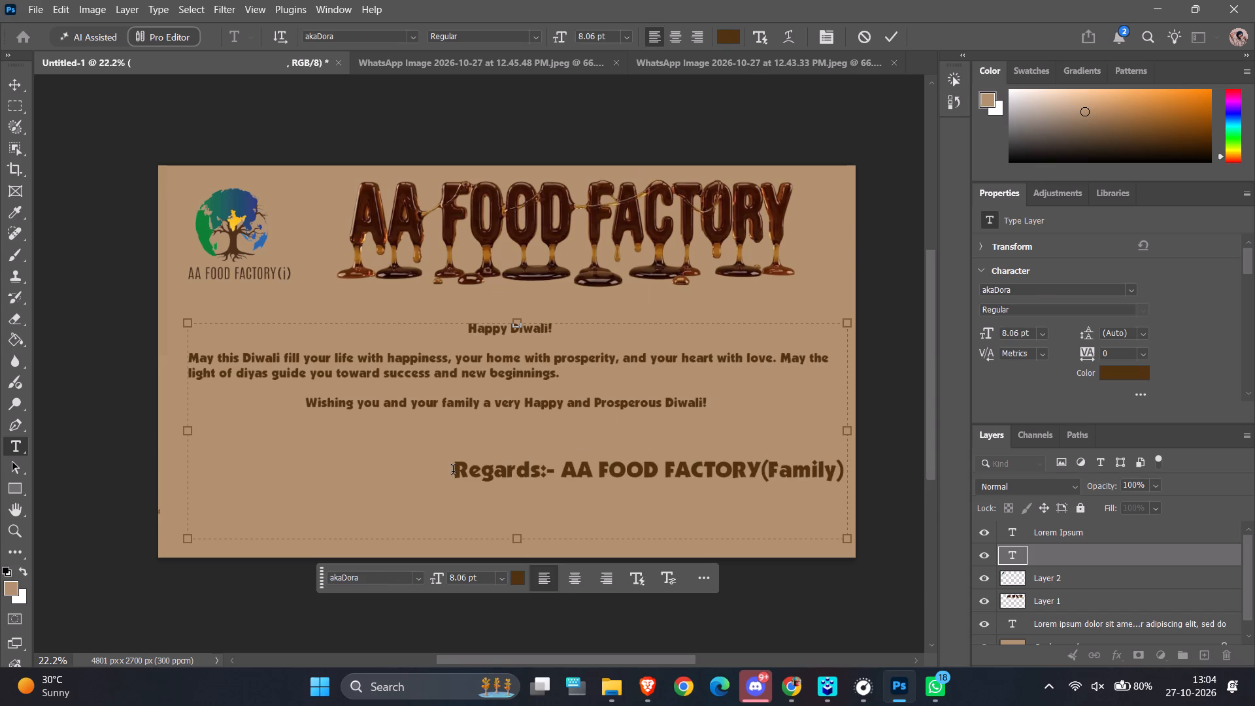
{"action": "key", "text": "BackSpace"}
{"action": "key", "text": "BackSpace"}
{"action": "key", "text": "BackSpace"}
{"action": "key", "text": "BackSpace"}
{"action": "key", "text": "BackSpace"}
{"action": "key", "text": "BackSpace"}
{"action": "key", "text": "BackSpace"}
{"action": "key", "text": "BackSpace"}
{"action": "key", "text": "BackSpace"}
{"action": "key", "text": "BackSpace"}
{"action": "key", "text": "BackSpace"}
{"action": "key", "text": "BackSpace"}
{"action": "key", "text": "BackSpace"}
{"action": "key", "text": "BackSpace"}
{"action": "key", "text": "BackSpace"}
{"action": "key", "text": "BackSpace"}
{"action": "key", "text": "BackSpace"}
{"action": "key", "text": "BackSpace"}
{"action": "key", "text": "BackSpace"}
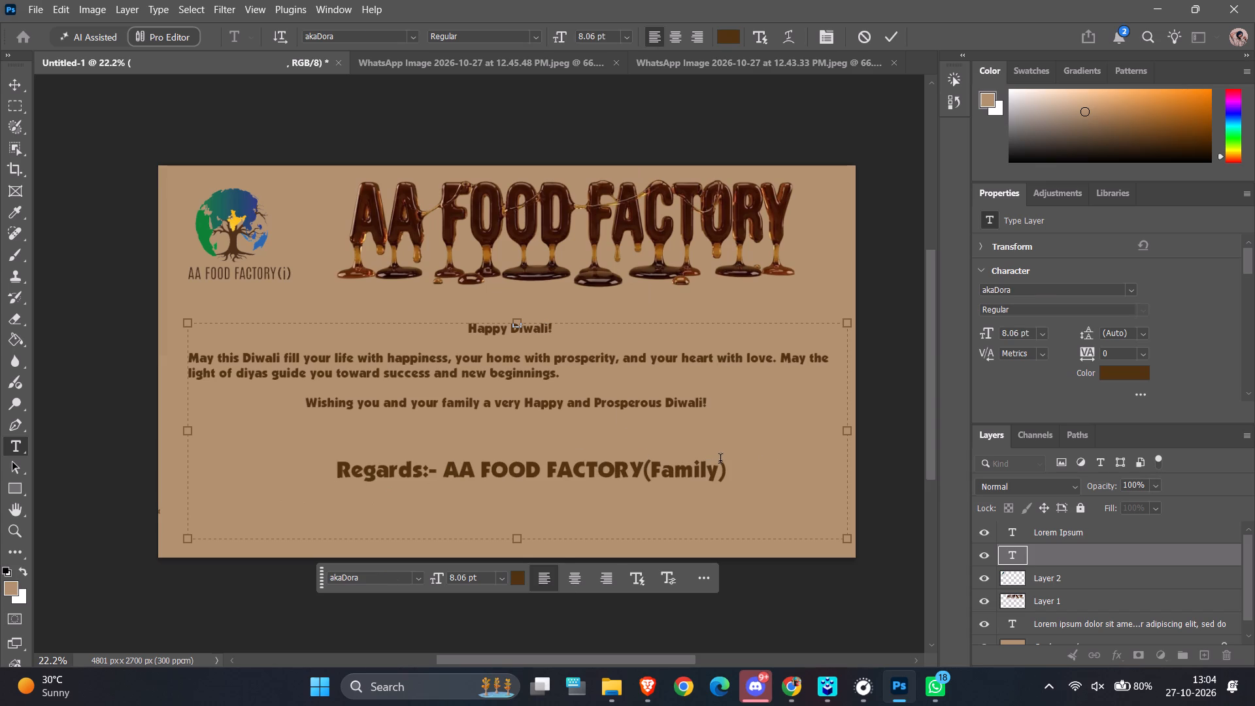
Delete "(Family)" from the end of the closing line so it reads "Regards:- AA FOOD FACTORY".
{"action": "left_click", "coordinate": [727, 477]}
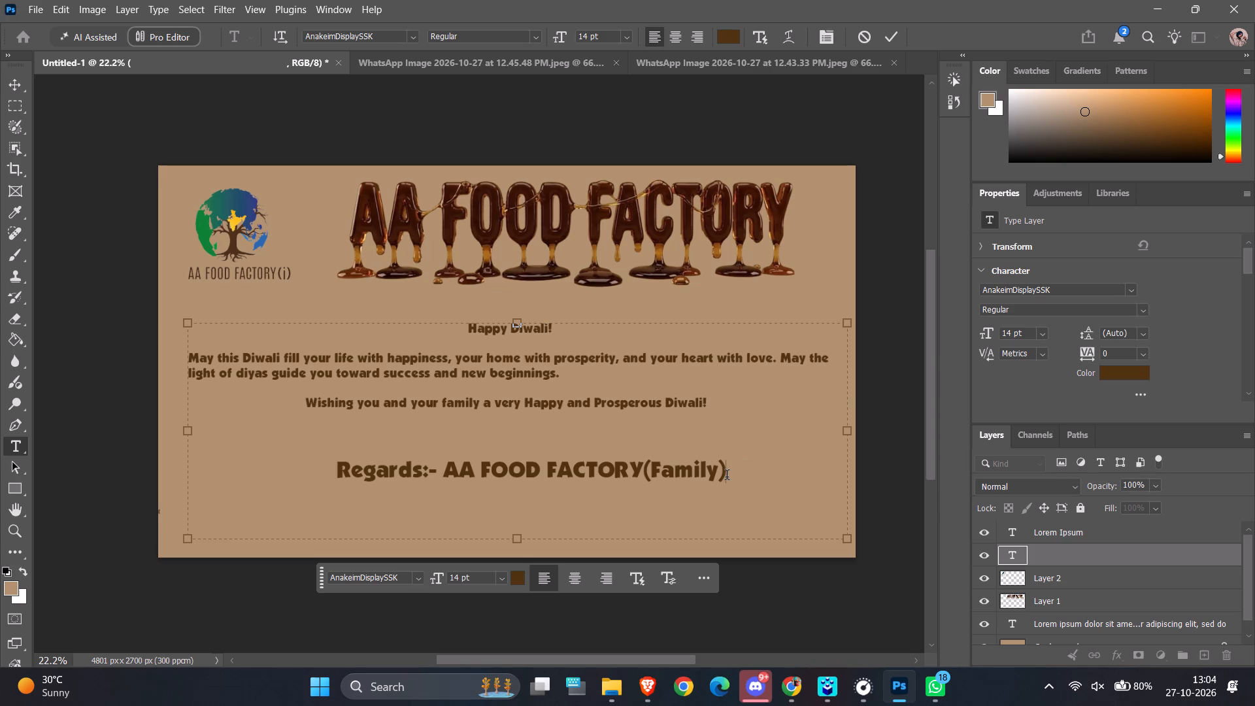
{"action": "key", "text": "BackSpace"}
{"action": "key", "text": "BackSpace"}
{"action": "key", "text": "BackSpace"}
{"action": "key", "text": "BackSpace"}
{"action": "key", "text": "BackSpace"}
{"action": "key", "text": "BackSpace"}
{"action": "key", "text": "BackSpace"}
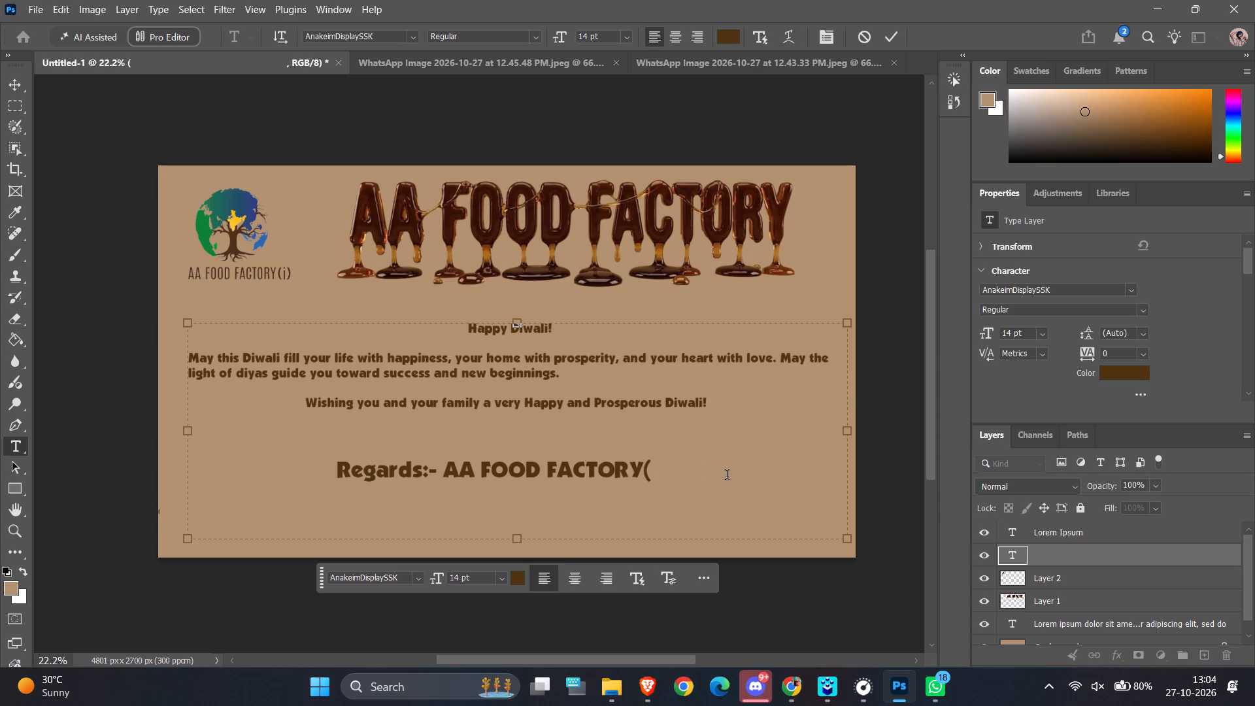
{"action": "key", "text": "BackSpace"}
Append "(i)" to the closing line so it reads "Regards:- AA FOOD FACTORY(i)".
{"action": "key", "text": "shift+parenleft"}
{"action": "key", "text": "i"}
{"action": "key", "text": "shift+parenright"}
Add a new line below "Regards:- AA FOOD FACTORY(i)" with "&" indented by spaces to sit near the line's centre.
{"action": "key", "text": "shift+Return"}
{"action": "key", "text": "space"}
{"action": "key", "text": "space"}
{"action": "key", "text": "space"}
{"action": "key", "text": "space"}
{"action": "key", "text": "space"}
{"action": "key", "text": "space"}
{"action": "key", "text": "space"}
{"action": "key", "text": "space"}
{"action": "key", "text": "space"}
{"action": "key", "text": "space"}
{"action": "key", "text": "space"}
{"action": "key", "text": "space"}
{"action": "key", "text": "space"}
{"action": "key", "text": "space"}
{"action": "key", "text": "space"}
{"action": "key", "text": "space"}
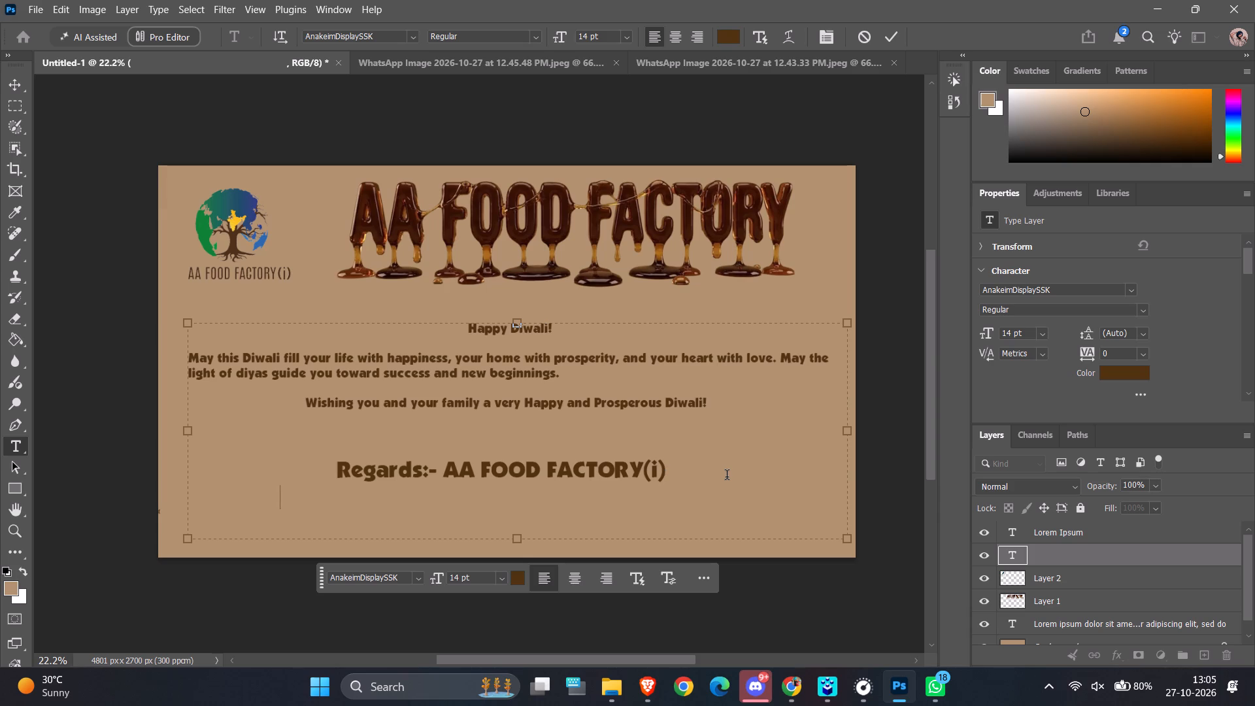
{"action": "key", "text": "space"}
{"action": "key", "text": "space"}
{"action": "key", "text": "space"}
{"action": "key", "text": "space"}
{"action": "key", "text": "space"}
{"action": "key", "text": "space"}
{"action": "key", "text": "space"}
{"action": "key", "text": "space"}
{"action": "key", "text": "space"}
{"action": "key", "text": "space"}
{"action": "key", "text": "shift+ampersand"}
Add a line reading "Family" below the "&", indented by spaces towards the centre of the text block.
{"action": "key", "text": "shift+Return"}
{"action": "key", "text": "space"}
{"action": "key", "text": "space"}
{"action": "key", "text": "space"}
{"action": "key", "text": "space"}
{"action": "key", "text": "space"}
{"action": "key", "text": "space"}
{"action": "key", "text": "space"}
{"action": "key", "text": "space"}
{"action": "key", "text": "space"}
{"action": "key", "text": "space"}
{"action": "key", "text": "space"}
{"action": "key", "text": "space"}
{"action": "key", "text": "space"}
{"action": "key", "text": "space"}
{"action": "key", "text": "space"}
{"action": "key", "text": "space"}
{"action": "key", "text": "space"}
{"action": "key", "text": "space"}
{"action": "key", "text": "space"}
{"action": "key", "text": "space"}
{"action": "key", "text": "space"}
{"action": "key", "text": "space"}
{"action": "key", "text": "space"}
{"action": "key", "text": "space"}
{"action": "key", "text": "space"}
{"action": "key", "text": "space"}
{"action": "key", "text": "space"}
{"action": "key", "text": "space"}
{"action": "key", "text": "space"}
{"action": "key", "text": "space"}
{"action": "key", "text": "space"}
{"action": "key", "text": "space"}
{"action": "key", "text": "space"}
{"action": "key", "text": "space"}
{"action": "key", "text": "space"}
{"action": "key", "text": "space"}
{"action": "key", "text": "space"}
{"action": "key", "text": "space"}
{"action": "key", "text": "space"}
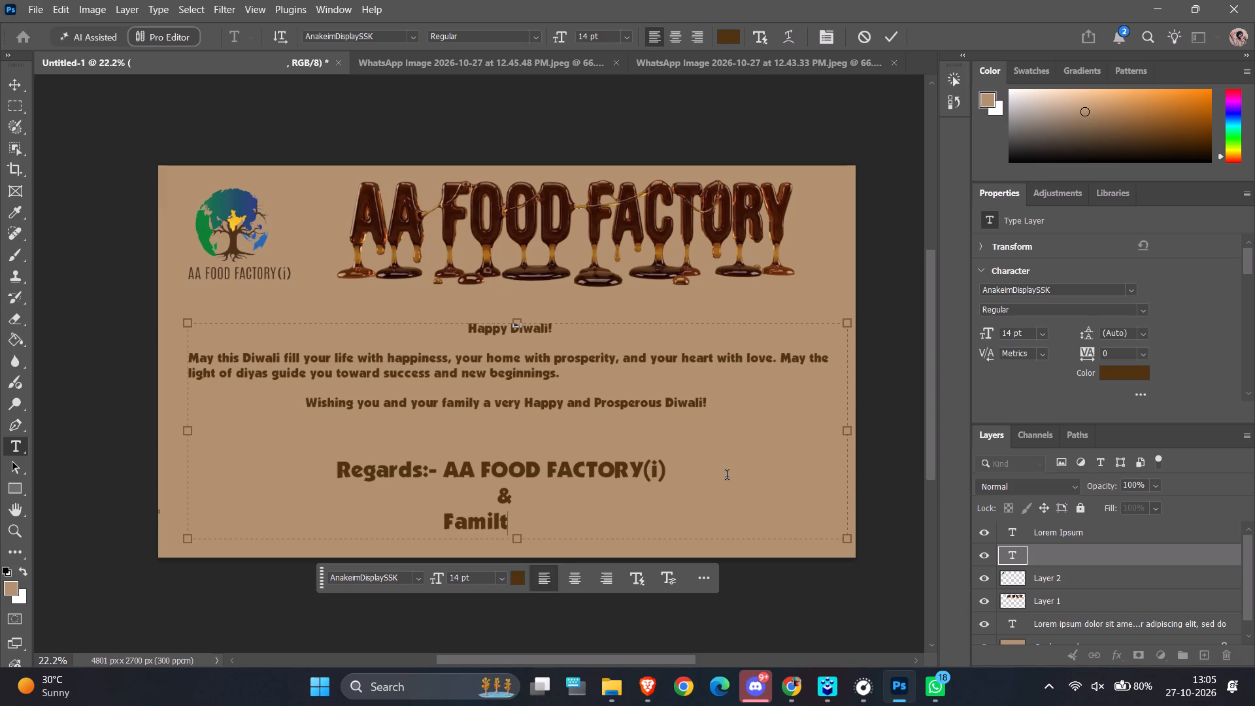
{"action": "key", "text": "BackSpace"}
{"action": "key", "text": "BackSpace"}
{"action": "key", "text": "y"}
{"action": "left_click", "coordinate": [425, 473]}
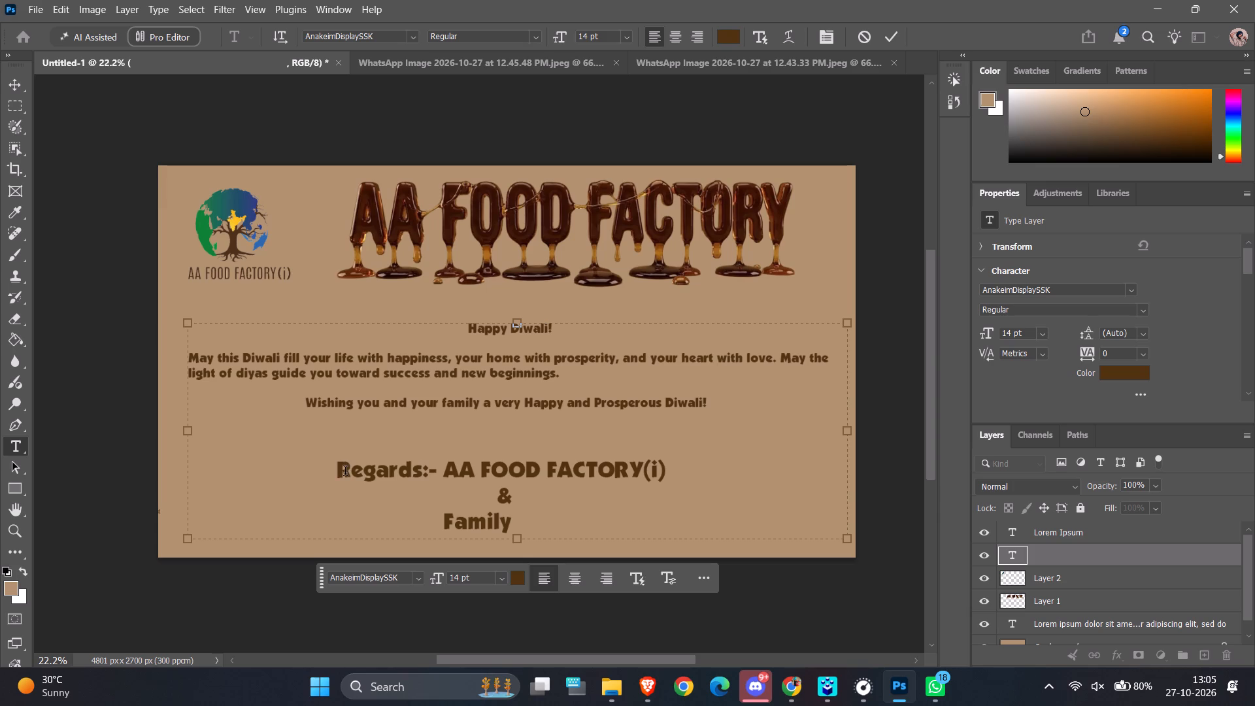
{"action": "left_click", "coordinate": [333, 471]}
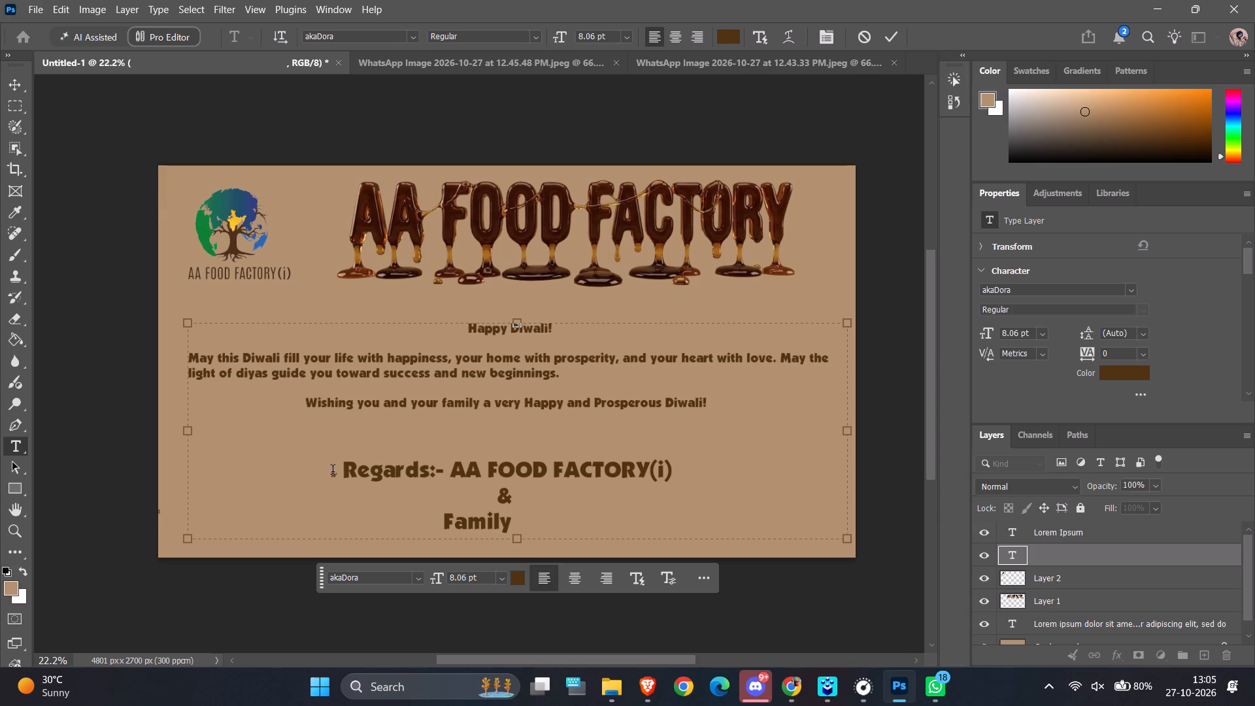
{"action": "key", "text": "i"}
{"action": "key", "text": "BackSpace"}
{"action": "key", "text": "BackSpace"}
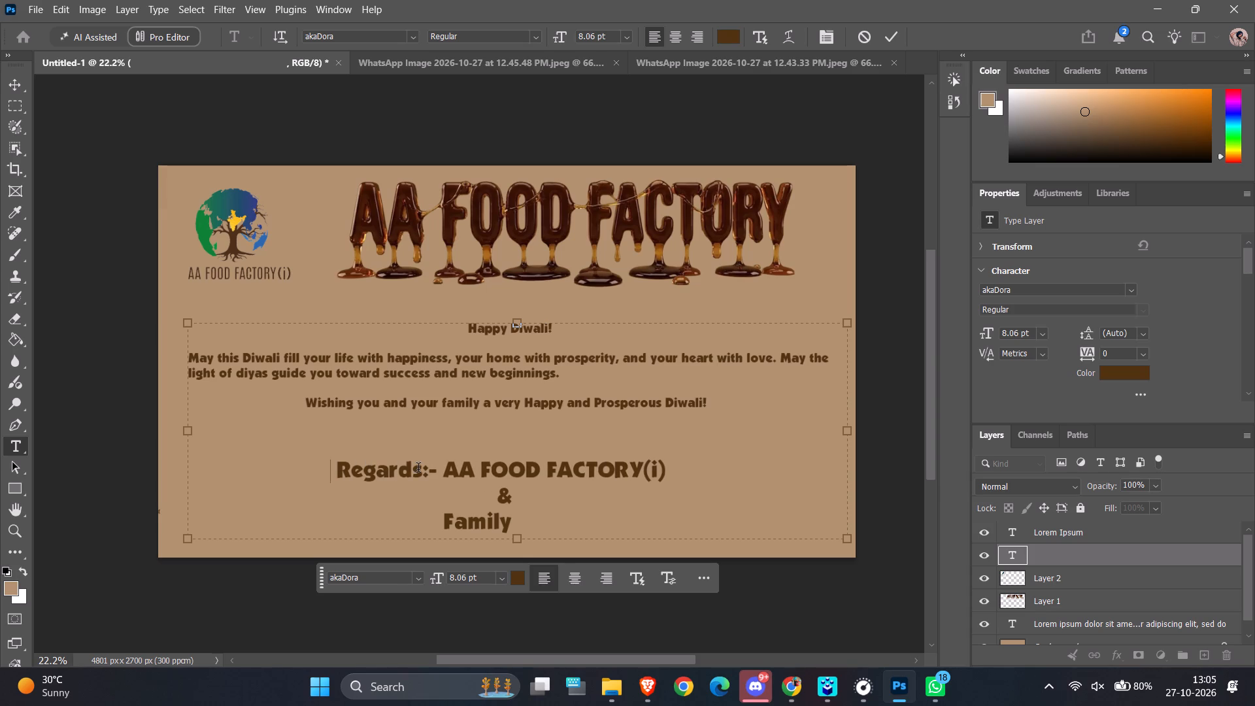
Copy the closing line's font name and set the insertion point before "Regards:-" to AnakeimDisplaySSK Italic.
{"action": "left_click", "coordinate": [418, 469]}
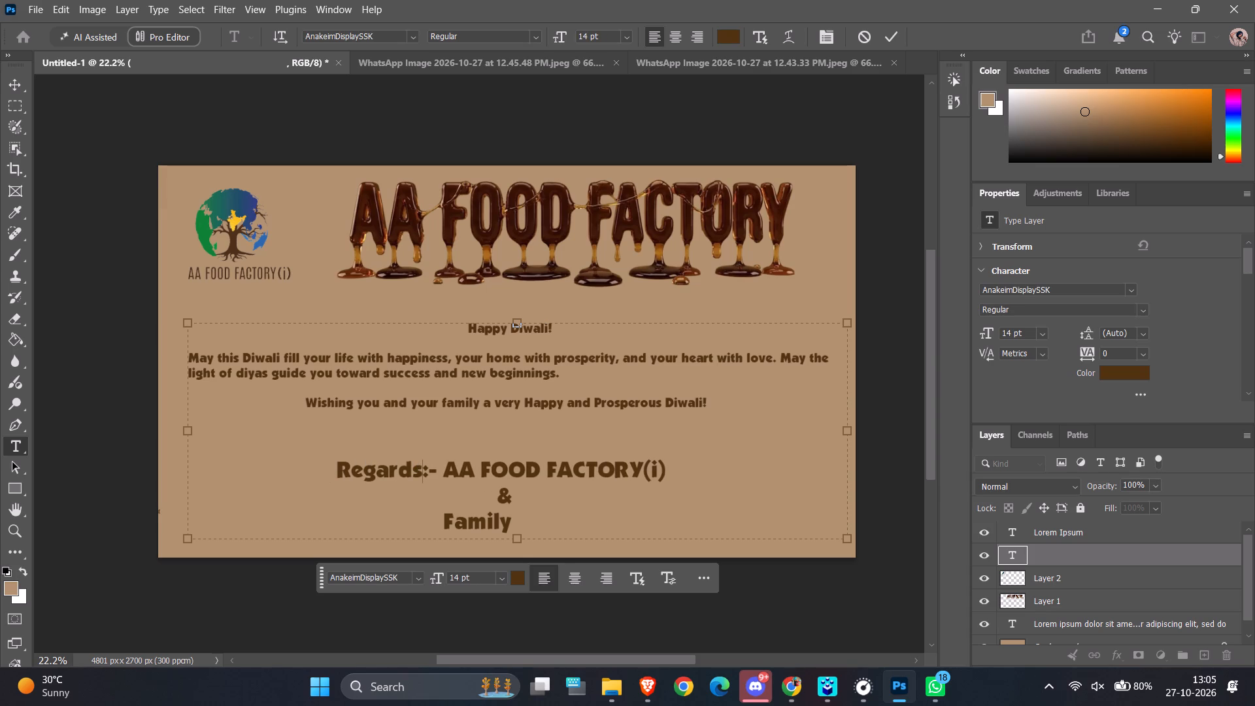
{"action": "left_click_drag", "start_coordinate": [378, 33], "coordinate": [395, 38]}
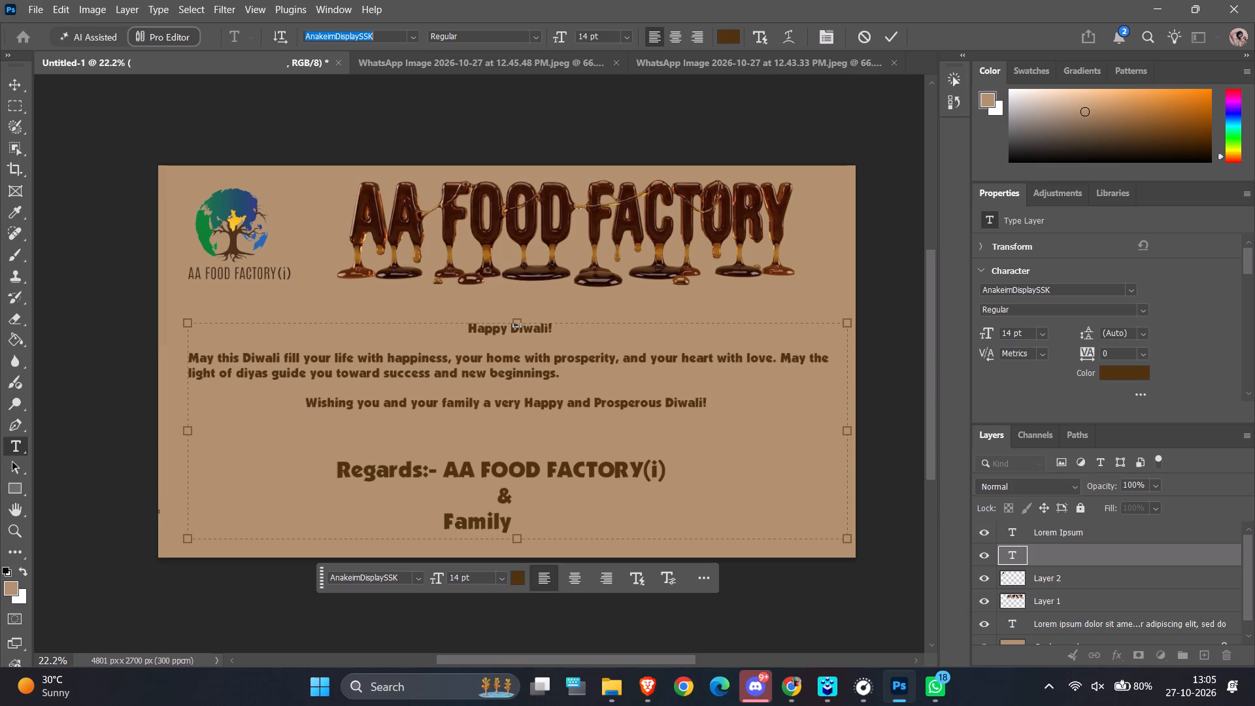
{"action": "key", "text": "ctrl+c"}
{"action": "left_click", "coordinate": [337, 470]}
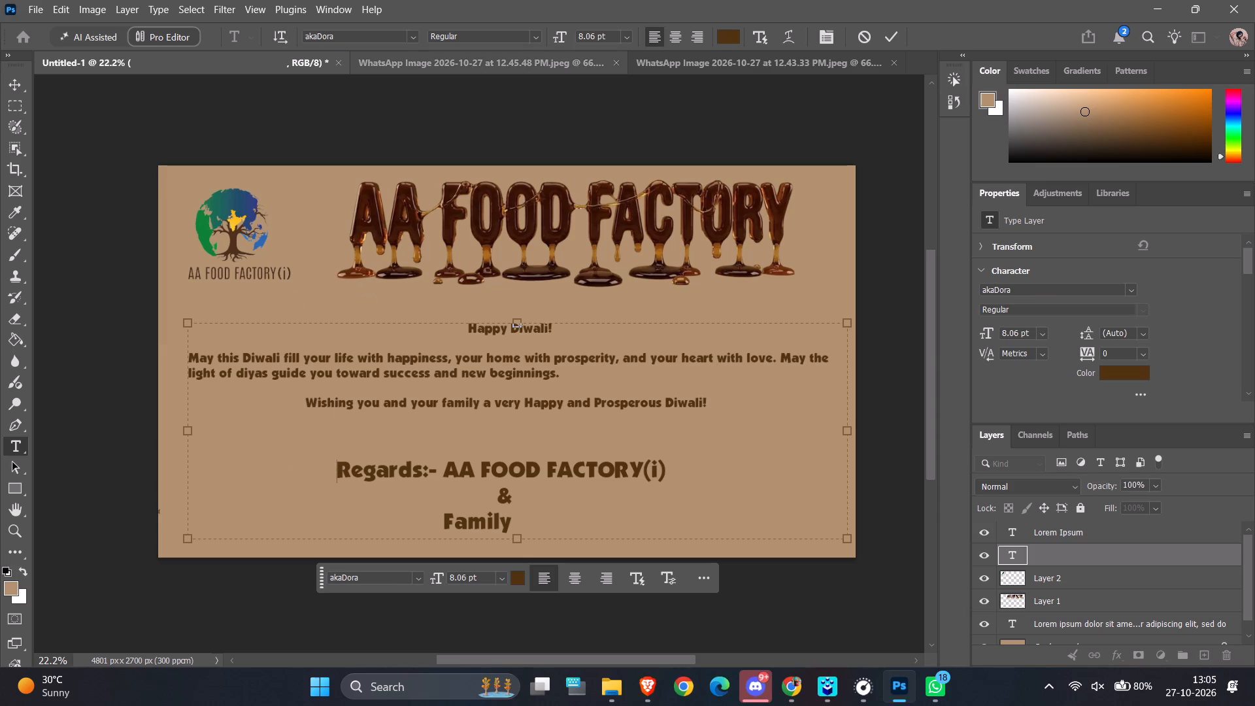
{"action": "left_click", "coordinate": [356, 36]}
{"action": "key", "text": "ctrl+v"}
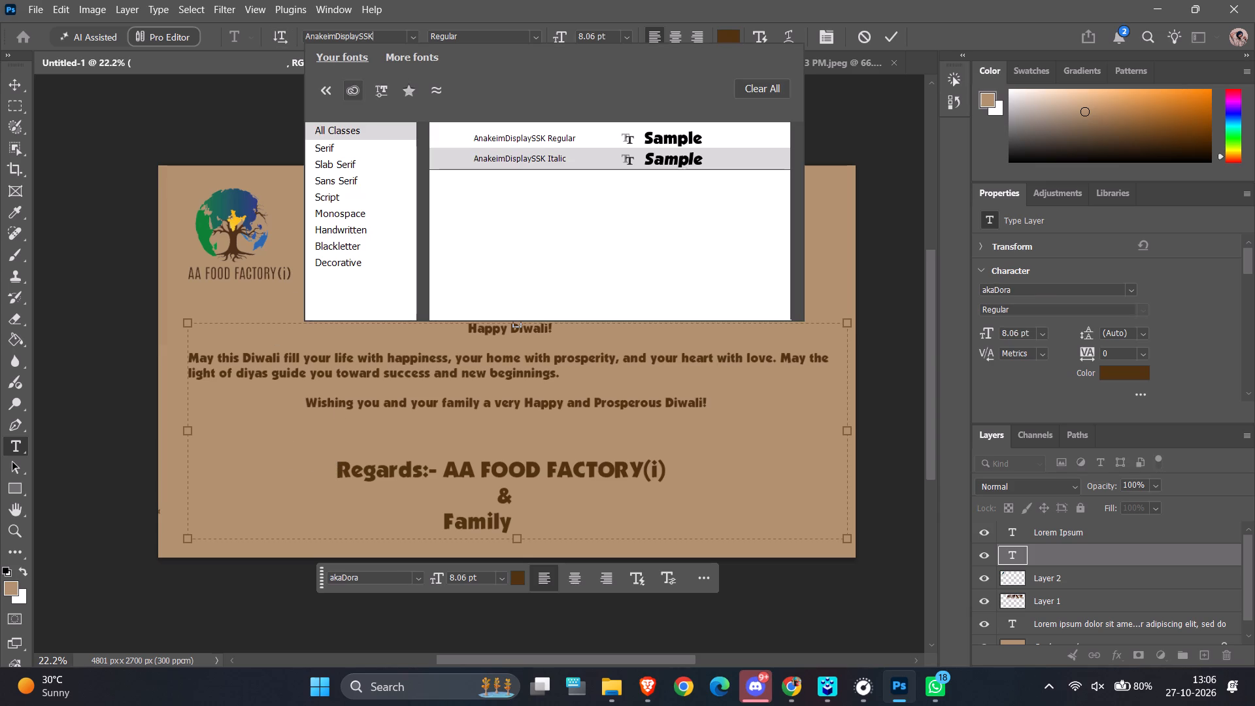
{"action": "left_click", "coordinate": [336, 472]}
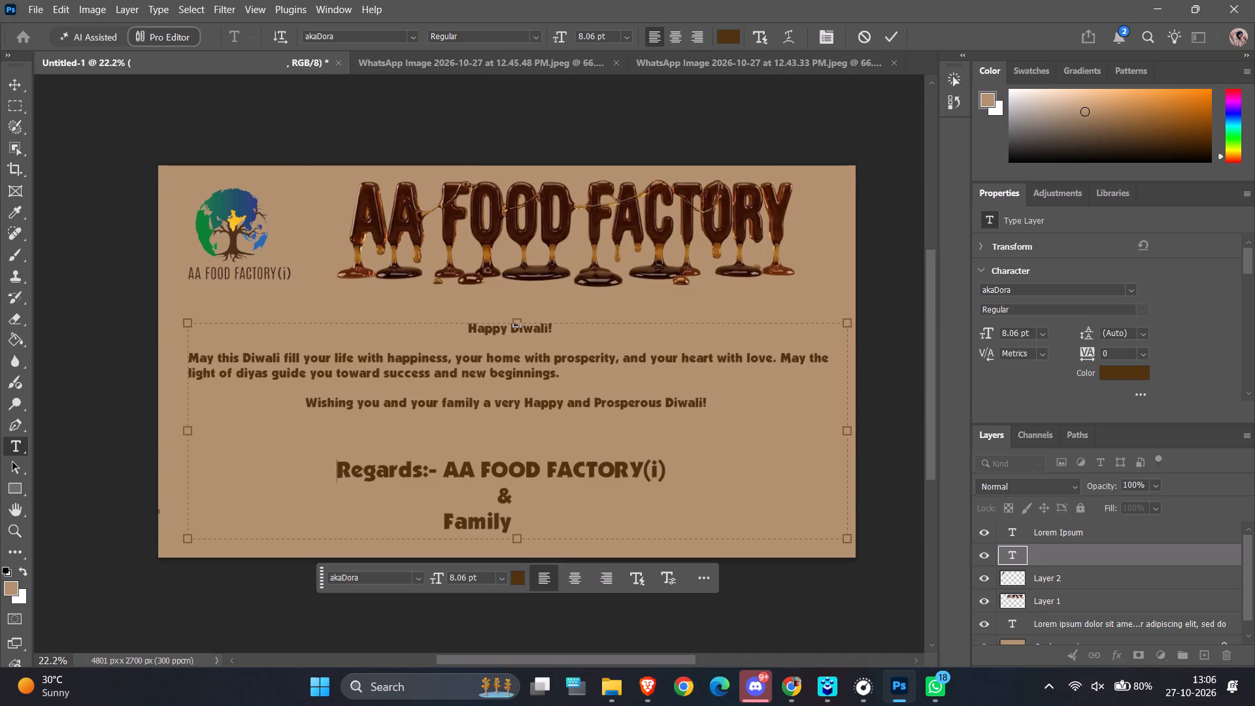
{"action": "left_click", "coordinate": [360, 37]}
{"action": "key", "text": "ctrl+v"}
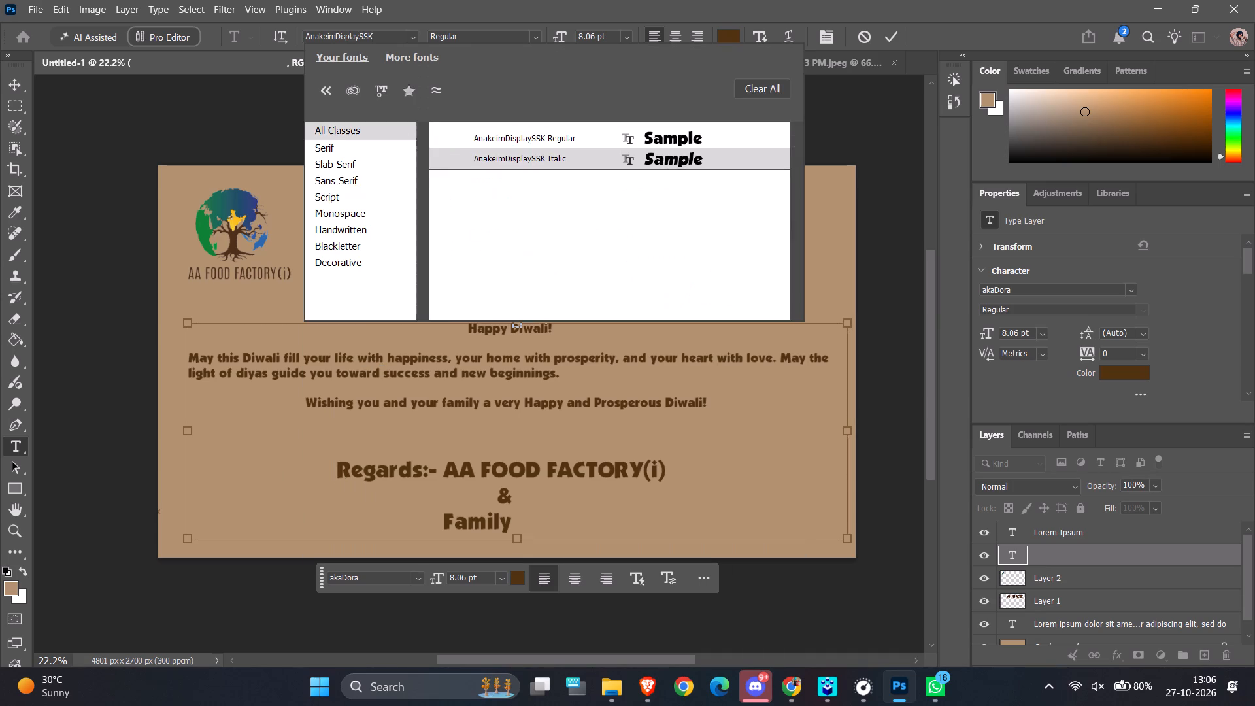
{"action": "left_click", "coordinate": [511, 158]}
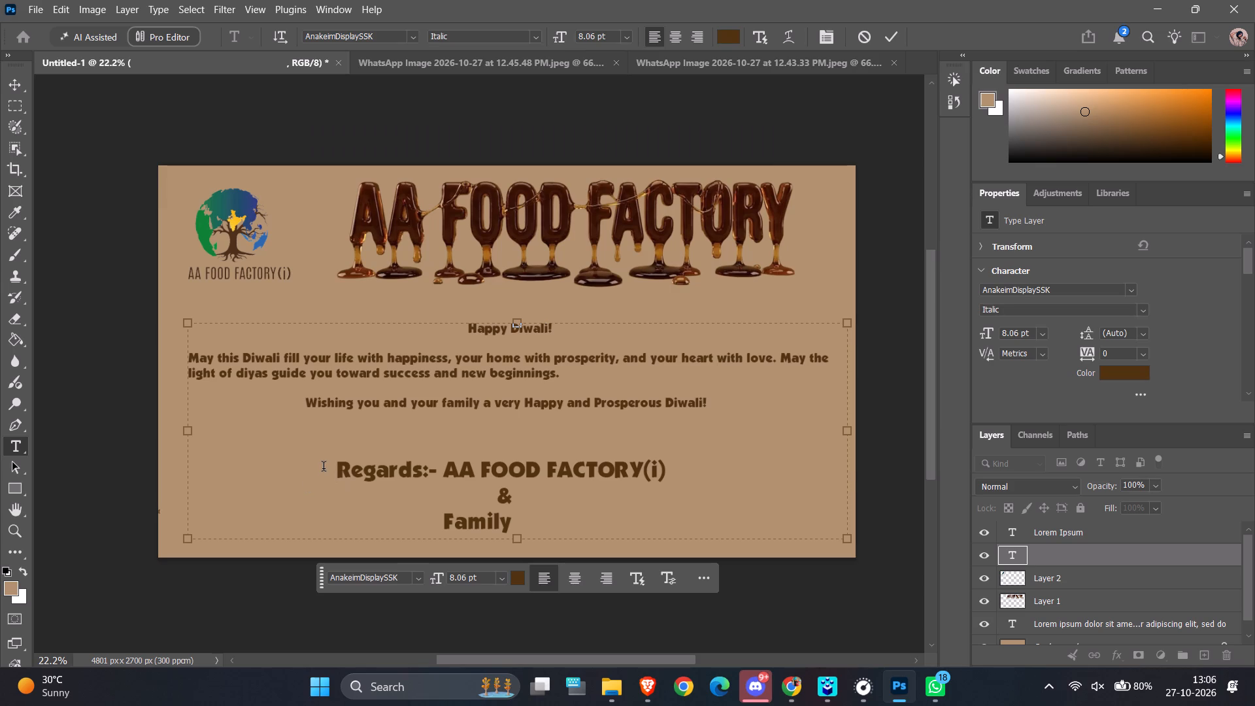
Insert "With Warm " in front of "Regards:-" in the closing line.
{"action": "key", "text": "w"}
{"action": "key", "text": "BackSpace"}
{"action": "type", "text": "WI"}
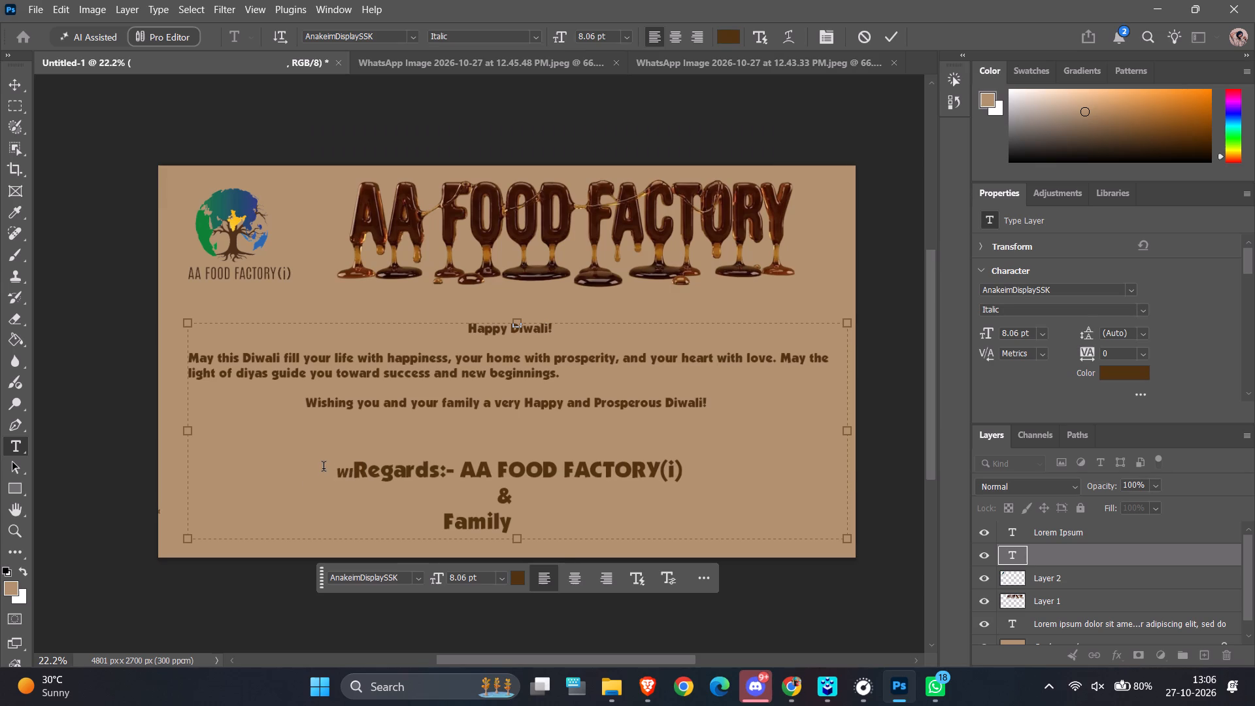
{"action": "key", "text": "BackSpace"}
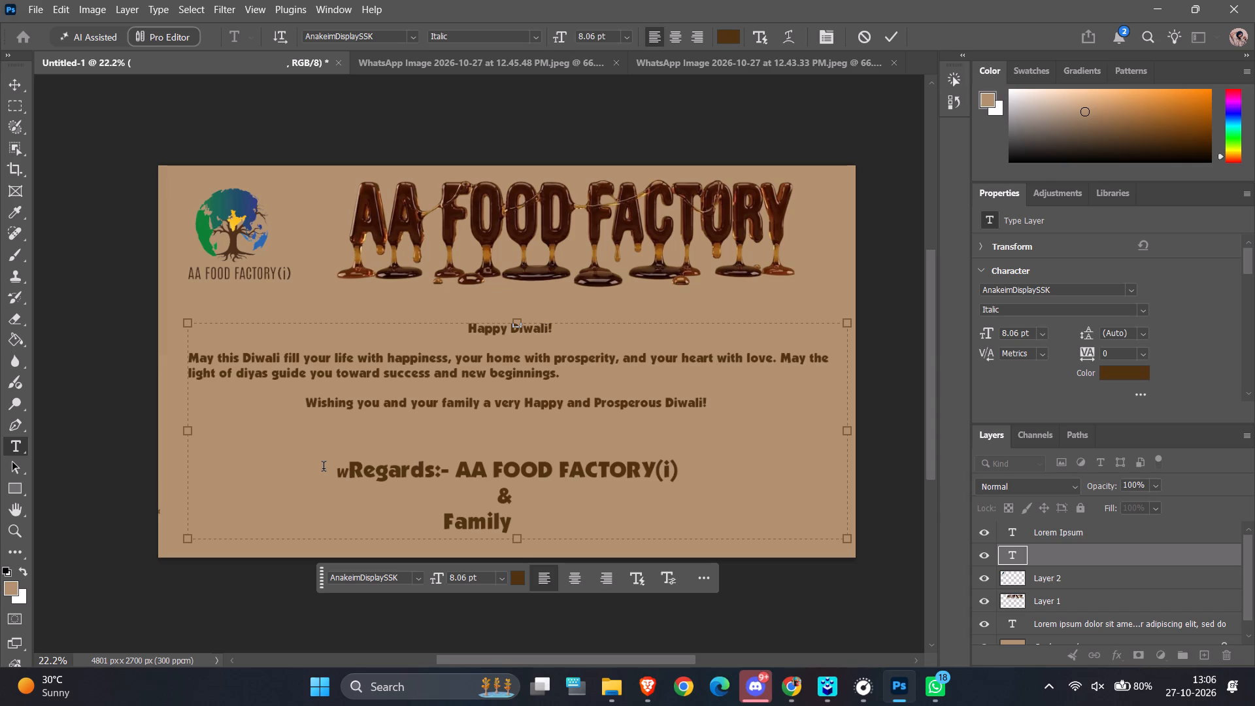
{"action": "key", "text": "i"}
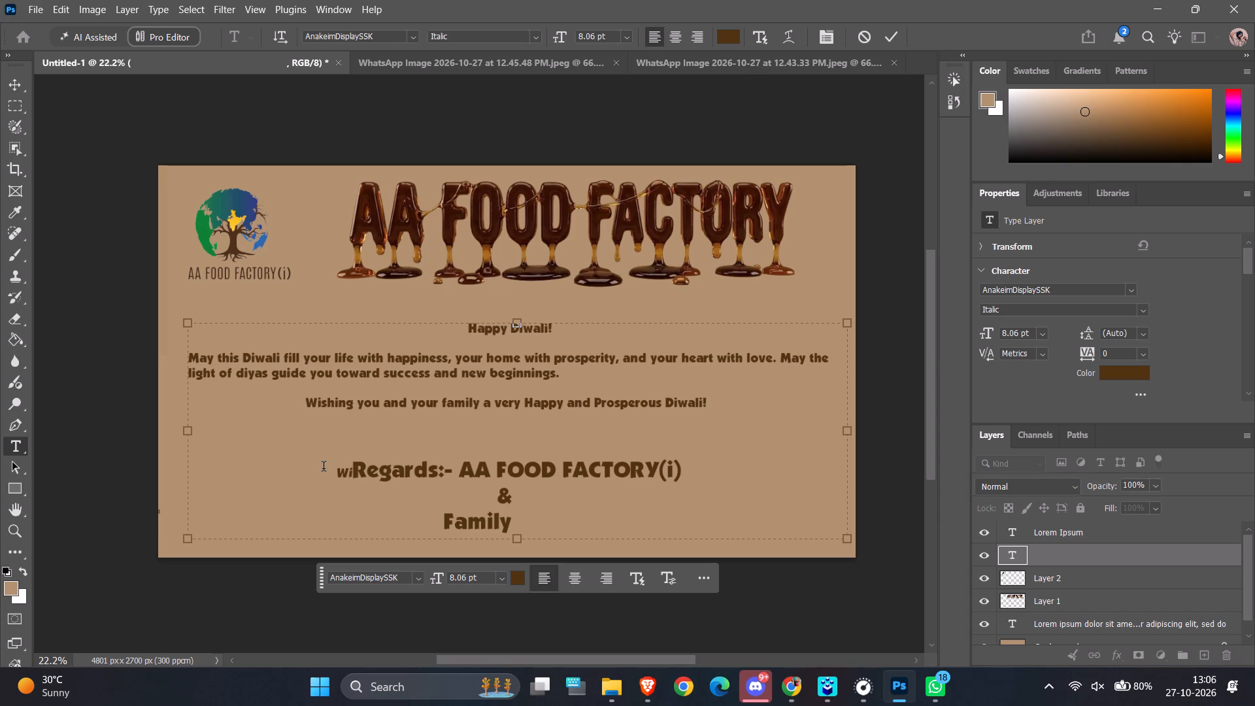
{"action": "type", "text": "th"}
{"action": "key", "text": "space"}
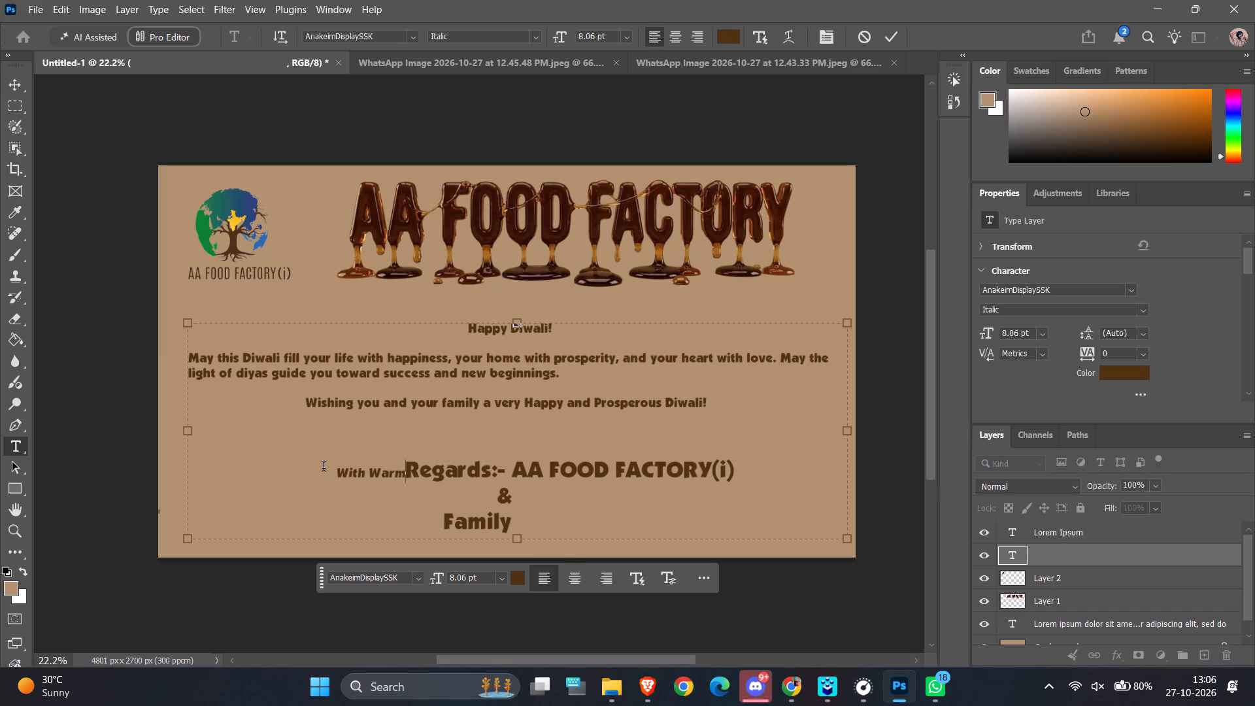
{"action": "key", "text": "space"}
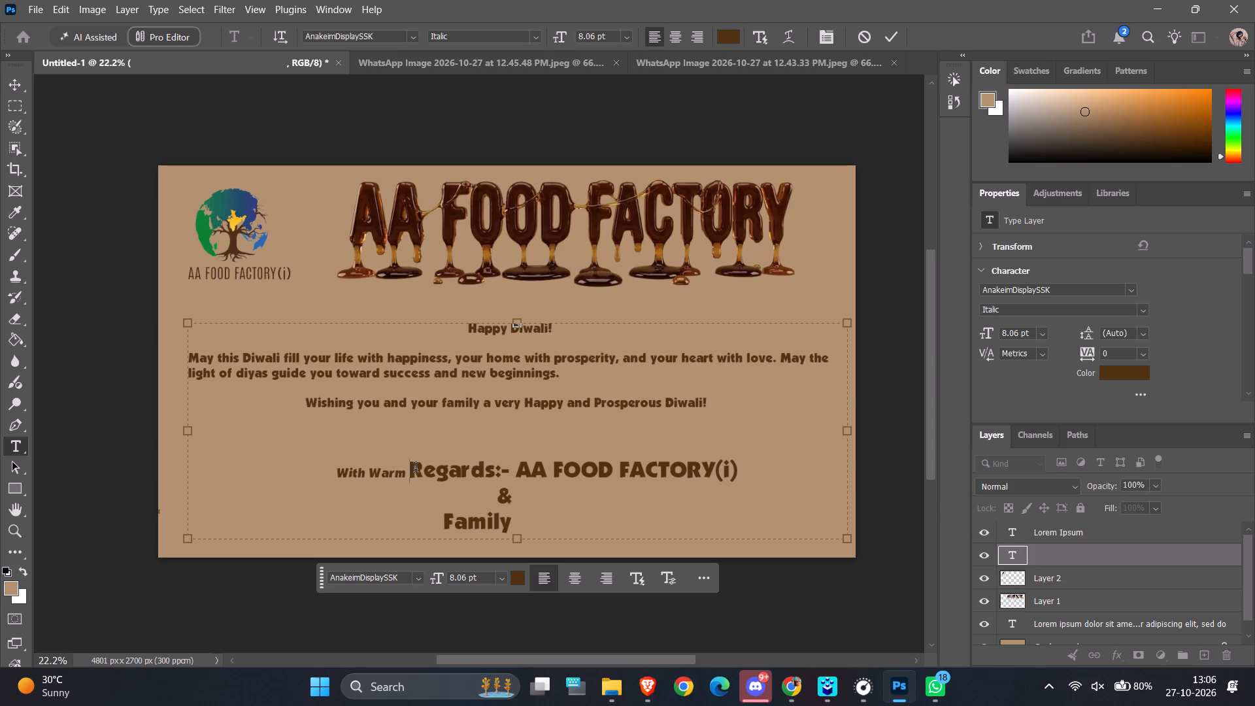
Set the "With Warm" text to 14 pt.
{"action": "left_click_drag", "start_coordinate": [410, 473], "coordinate": [420, 475]}
{"action": "left_click", "coordinate": [393, 449]}
{"action": "left_click_drag", "start_coordinate": [403, 474], "coordinate": [327, 477]}
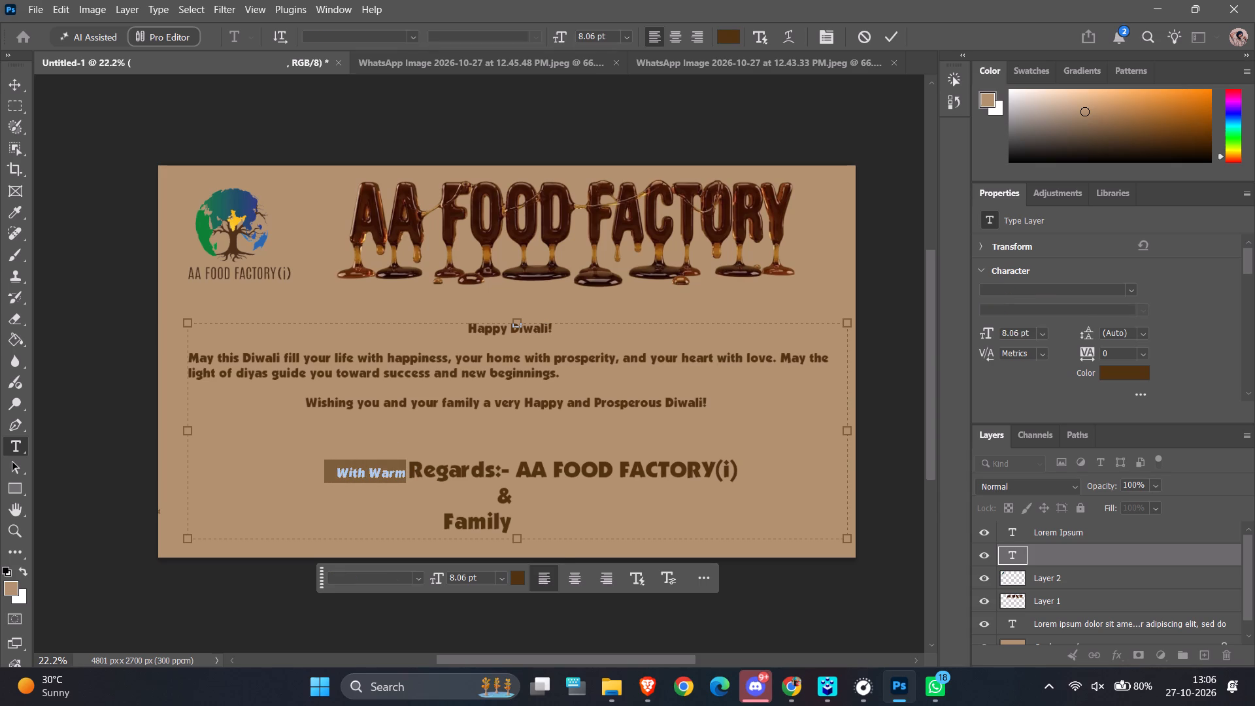
{"action": "left_click", "coordinate": [631, 39]}
{"action": "left_click", "coordinate": [622, 152]}
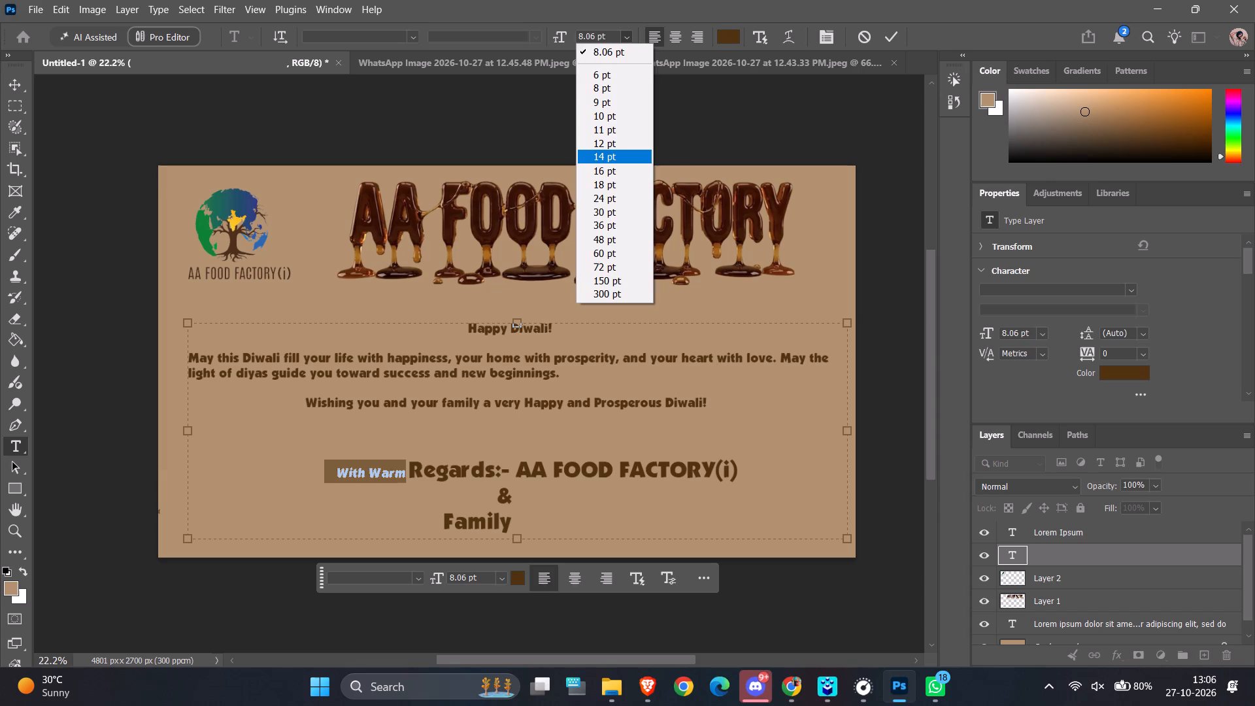
{"action": "left_click", "coordinate": [667, 505]}
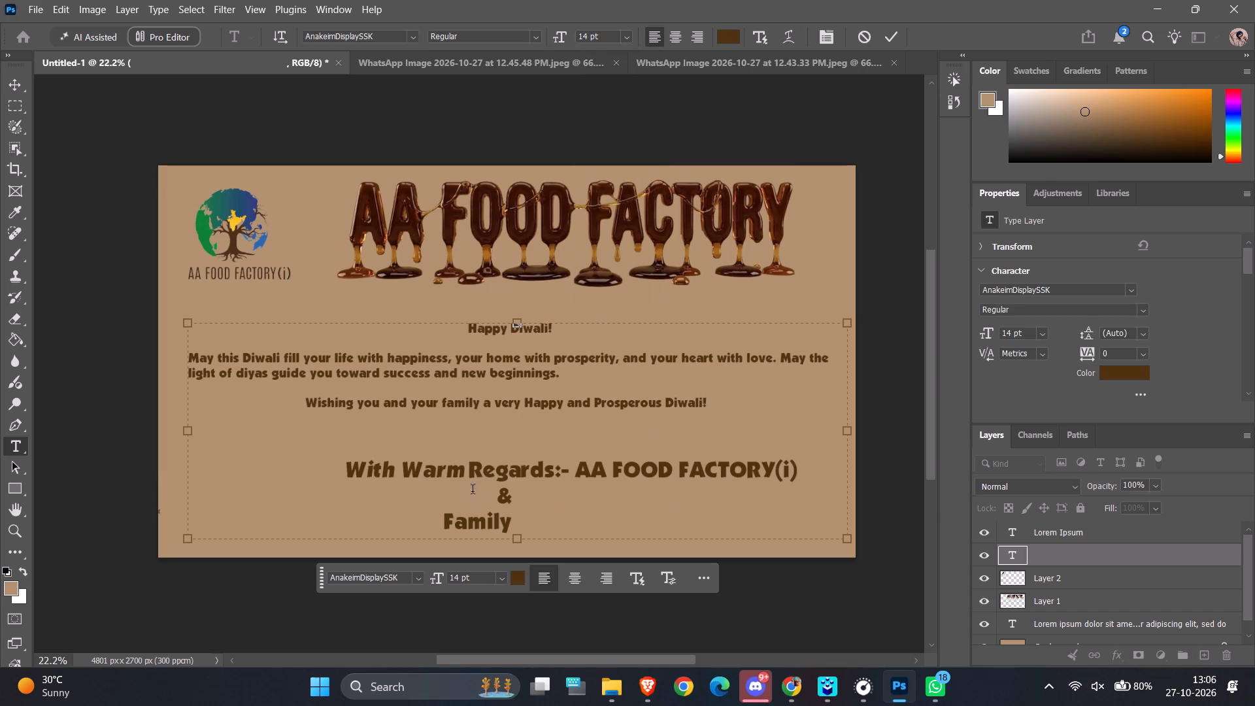
Remove leading spaces before "With Warm Regards:-" to centre the line under the greeting.
{"action": "left_click", "coordinate": [345, 464]}
{"action": "key", "text": "BackSpace"}
{"action": "key", "text": "BackSpace"}
{"action": "key", "text": "BackSpace"}
{"action": "key", "text": "BackSpace"}
{"action": "key", "text": "BackSpace"}
{"action": "key", "text": "BackSpace"}
{"action": "key", "text": "BackSpace"}
{"action": "key", "text": "BackSpace"}
{"action": "key", "text": "BackSpace"}
{"action": "key", "text": "BackSpace"}
{"action": "key", "text": "BackSpace"}
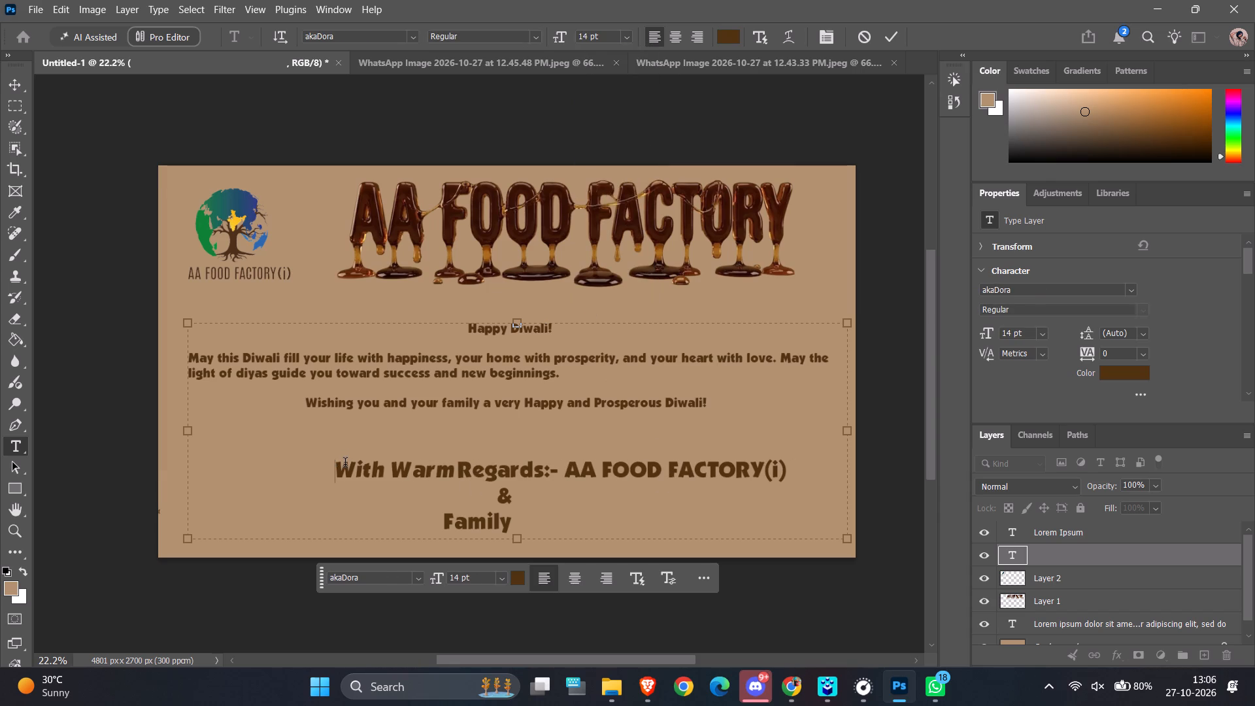
{"action": "key", "text": "BackSpace"}
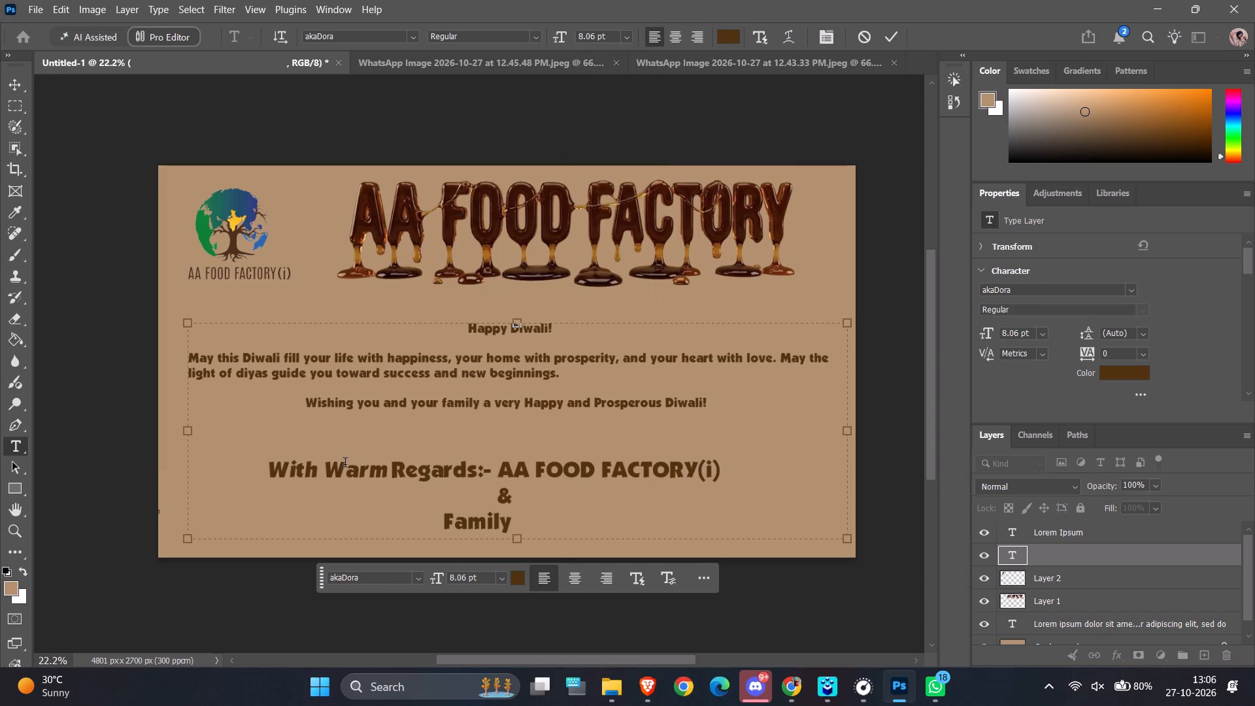
Delete "Family" and "&" from the two lines below the "With Warm Regards:- AA FOOD FACTORY(i)" line.
{"action": "key", "text": "Right"}
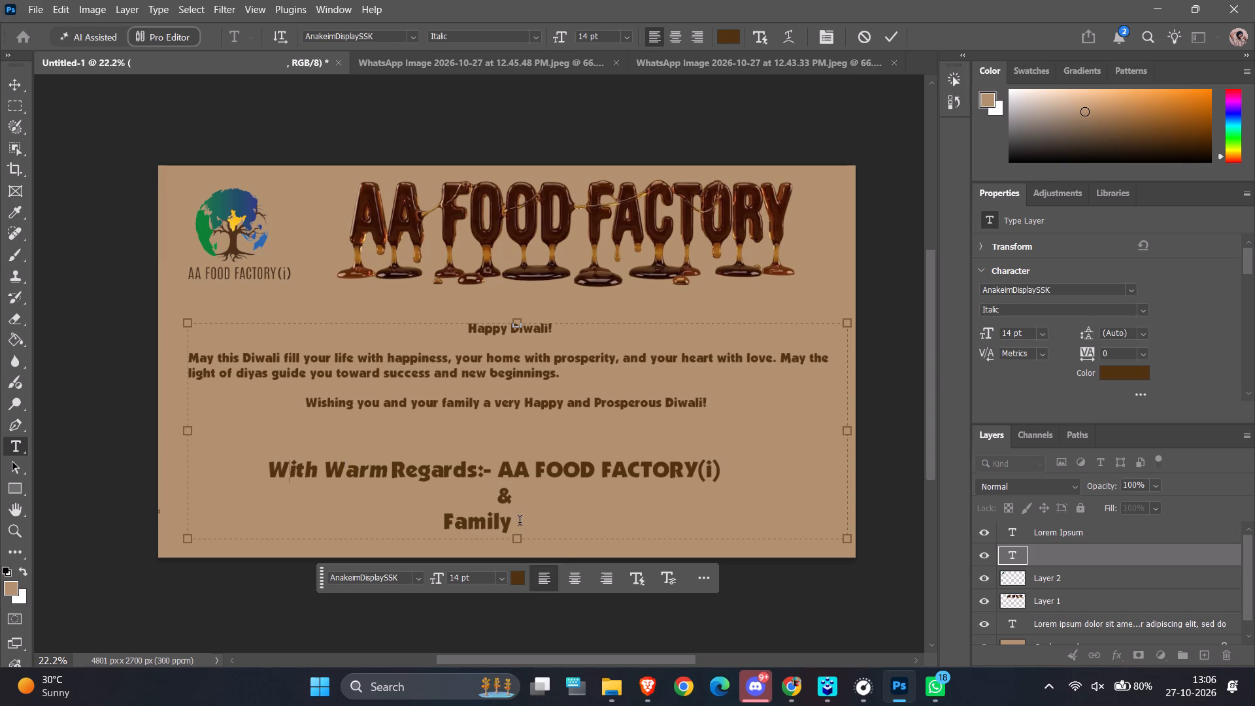
{"action": "left_click_drag", "start_coordinate": [510, 529], "coordinate": [463, 505]}
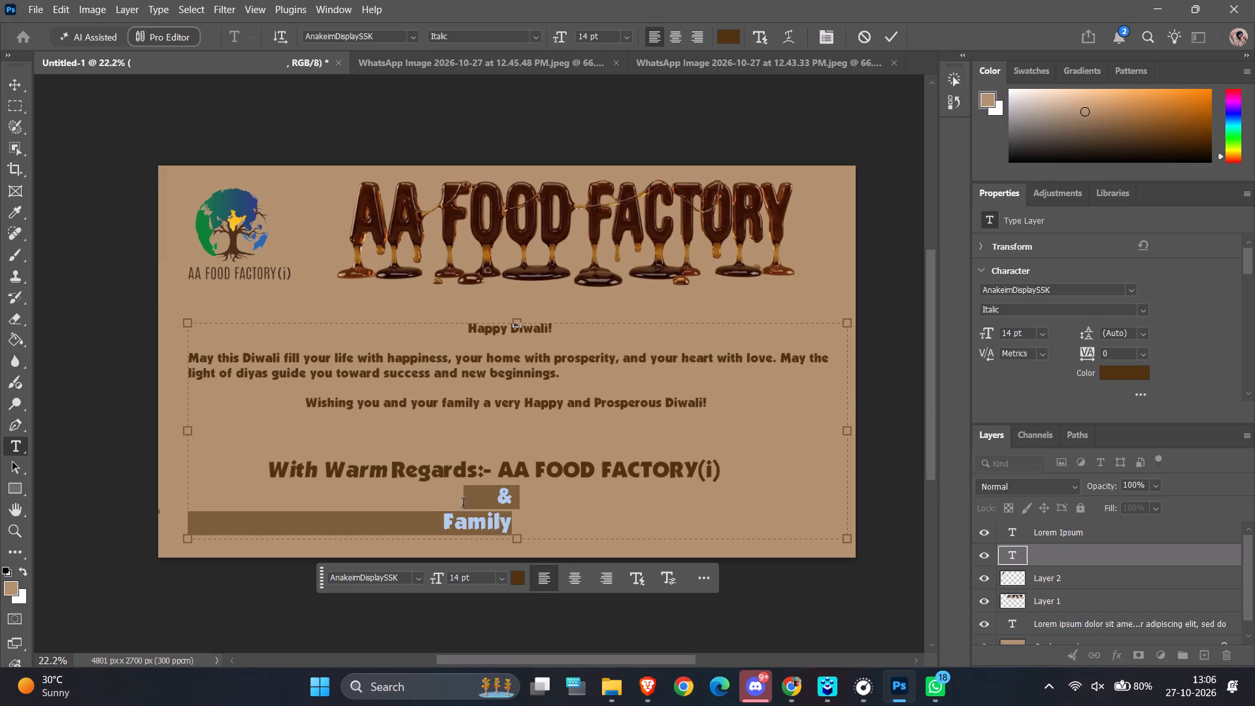
{"action": "left_click_drag", "start_coordinate": [463, 505], "coordinate": [478, 510]}
{"action": "left_click", "coordinate": [567, 518]}
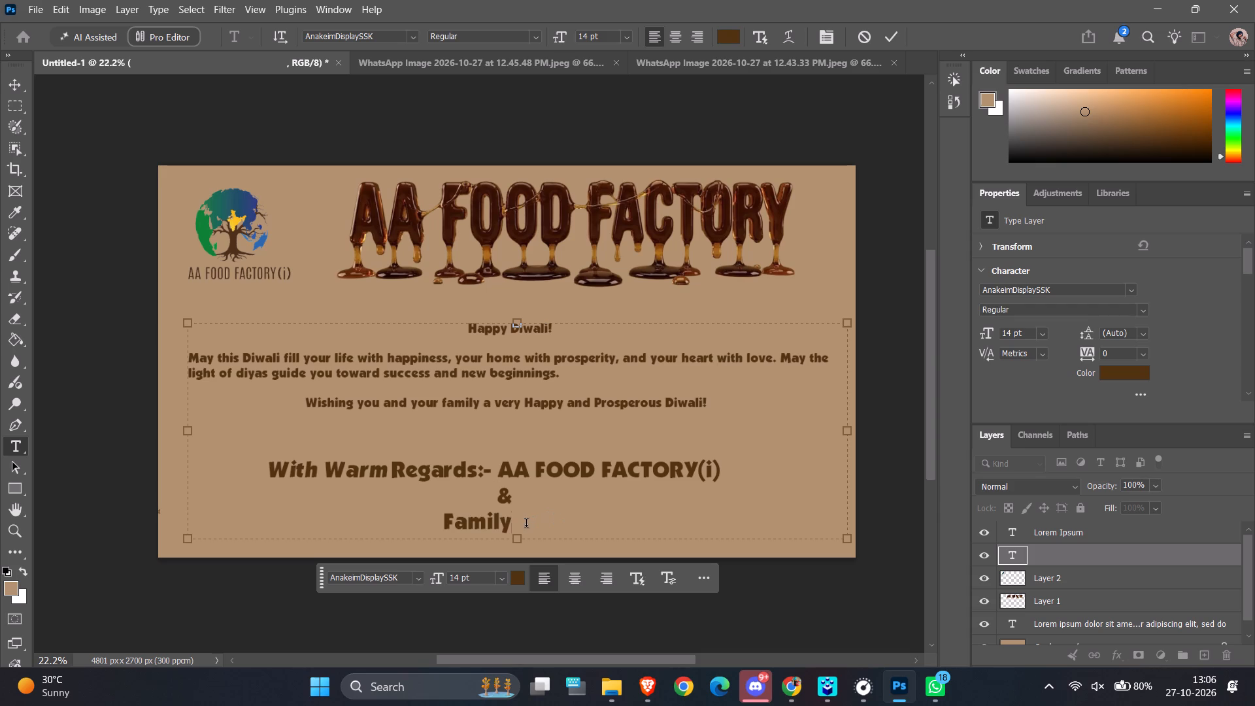
{"action": "key", "text": "BackSpace"}
{"action": "key", "text": "BackSpace"}
{"action": "key", "text": "BackSpace"}
{"action": "key", "text": "BackSpace"}
{"action": "key", "text": "BackSpace"}
{"action": "key", "text": "BackSpace"}
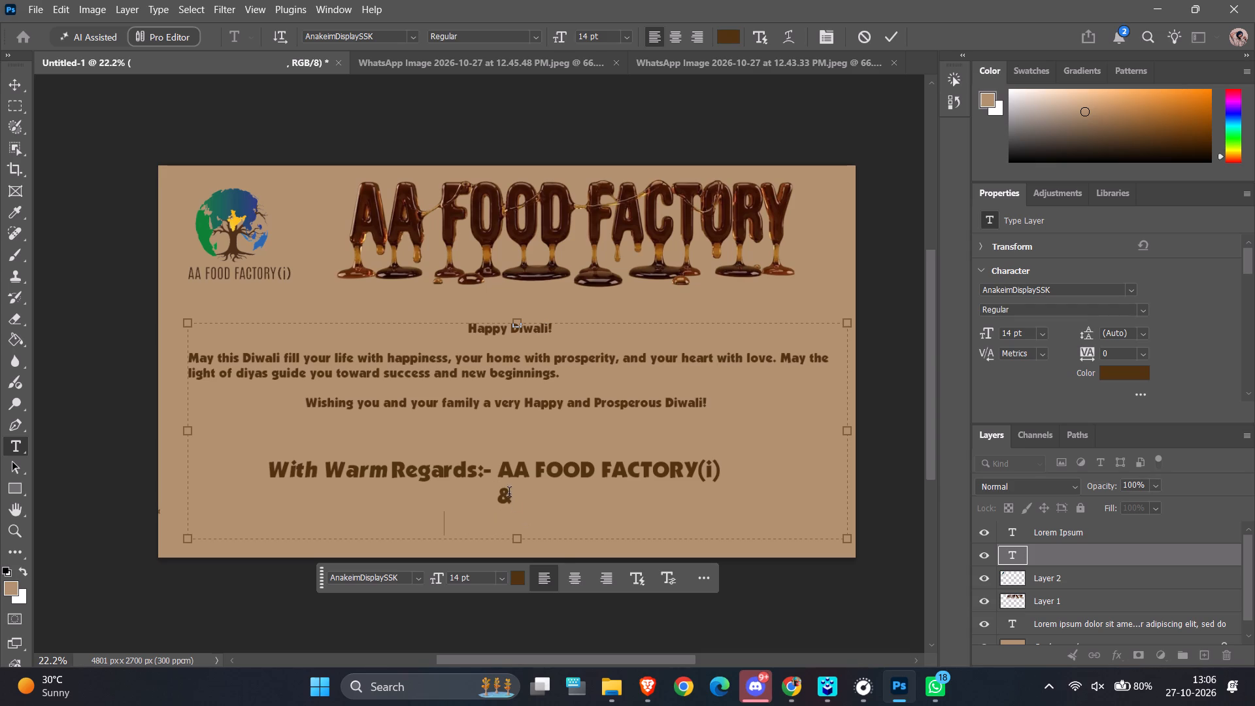
{"action": "left_click", "coordinate": [514, 503]}
{"action": "key", "text": "BackSpace"}
Append " & Family" to the end of the "With Warm Regards:- AA FOOD FACTORY(i)" line.
{"action": "left_click", "coordinate": [735, 471]}
{"action": "key", "text": "space"}
{"action": "key", "text": "shift+ampersand"}
{"action": "key", "text": "space"}
{"action": "type", "text": "amily"}
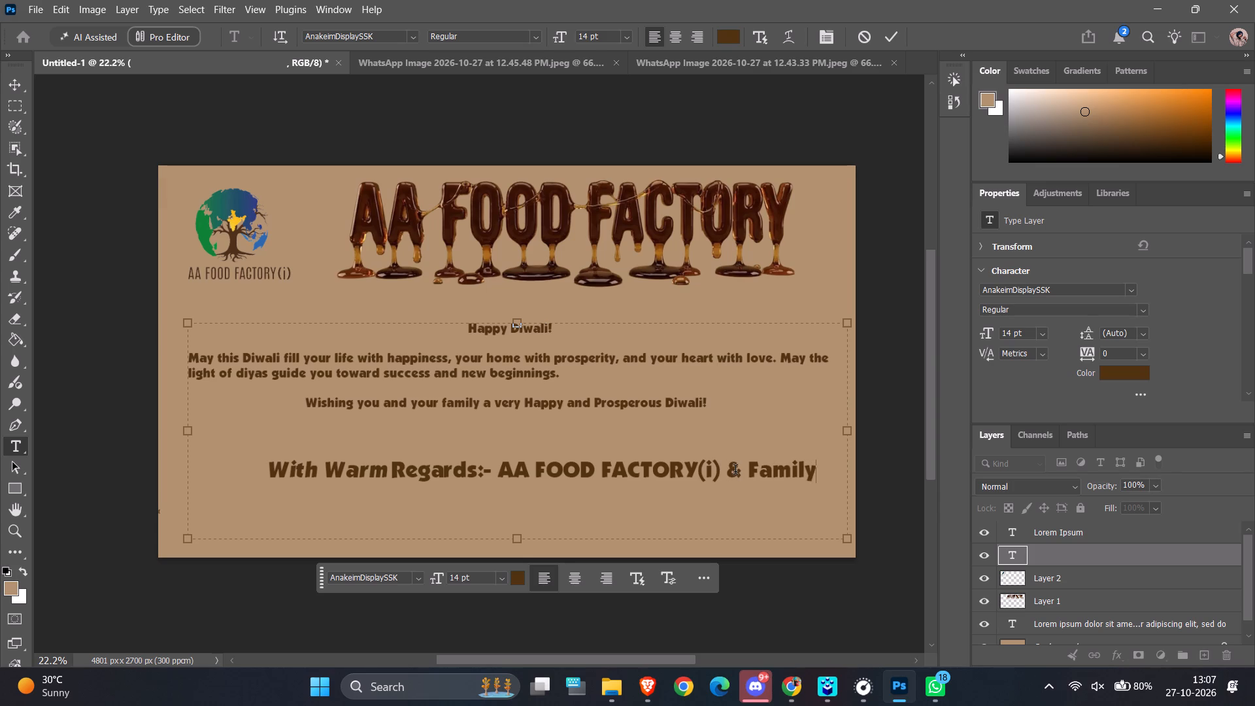
Insert two line breaks between the greeting and the closing line to lower the "With Warm Regards" line.
{"action": "scroll", "coordinate": [735, 471], "scroll_direction": "up", "scroll_amount": 1}
{"action": "left_click", "coordinate": [753, 420]}
{"action": "key", "text": "Return"}
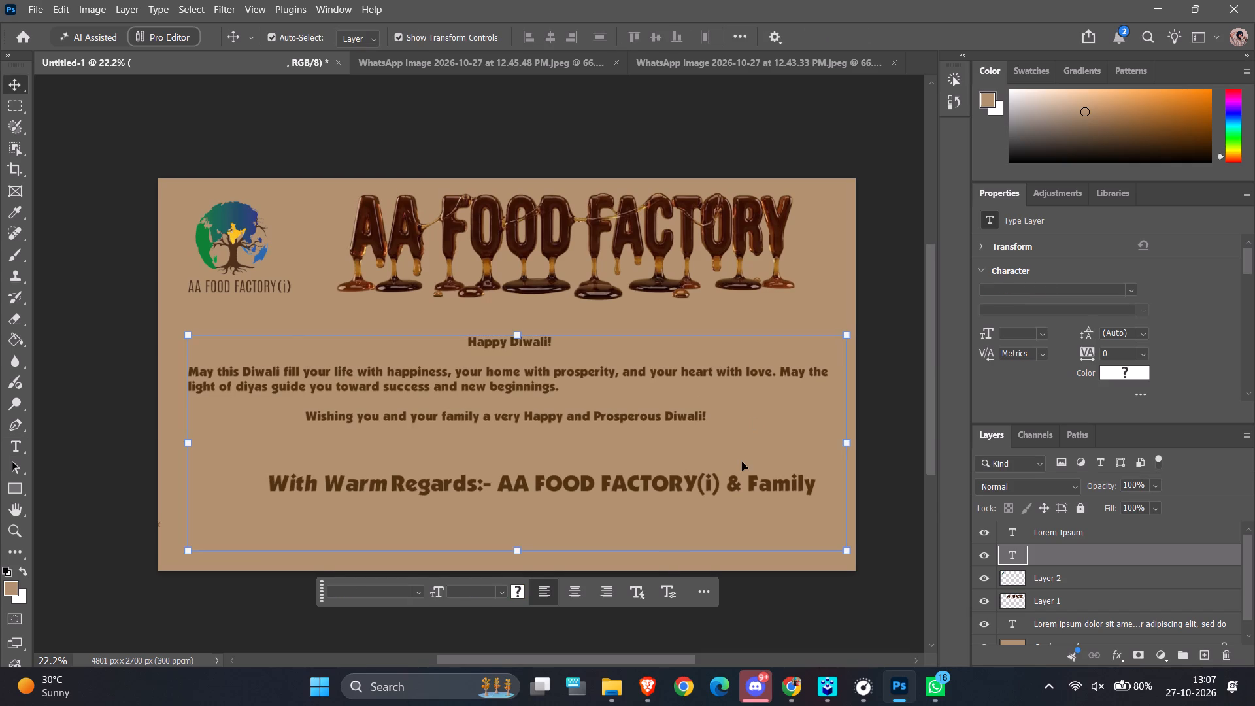
{"action": "double_click", "coordinate": [742, 462]}
{"action": "left_click", "coordinate": [741, 448]}
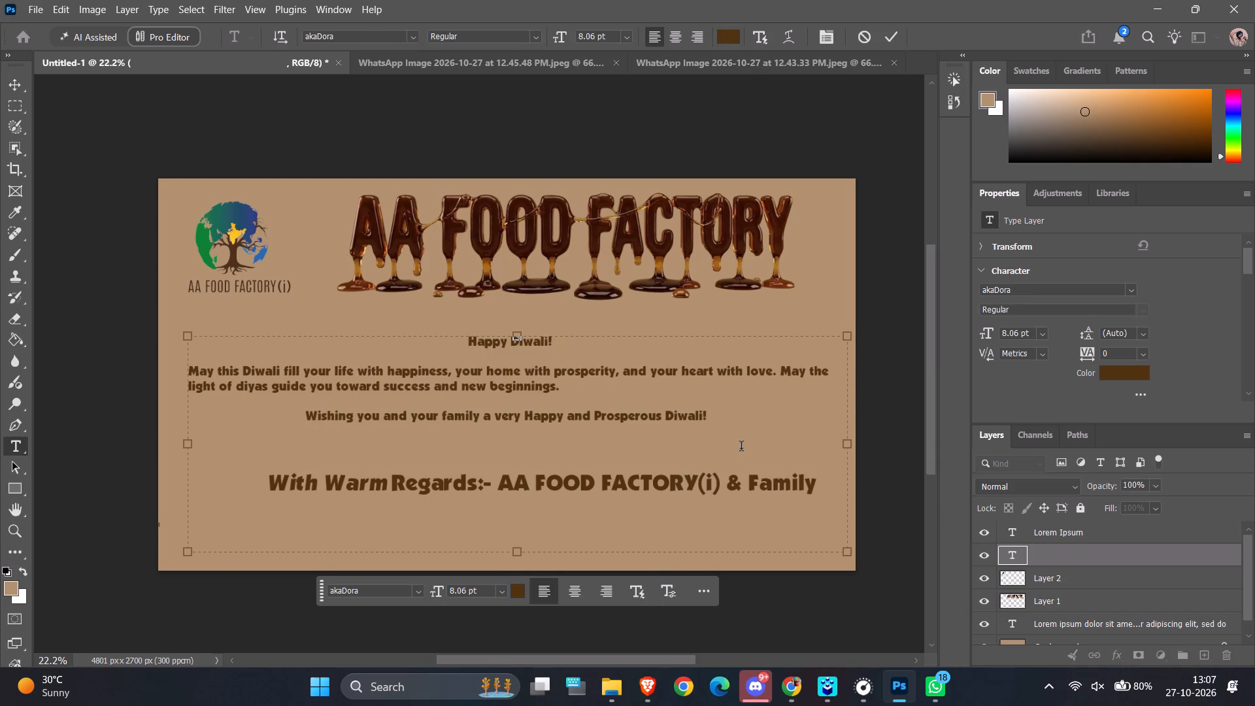
{"action": "key", "text": "shift+Return"}
{"action": "key", "text": "shift+Return"}
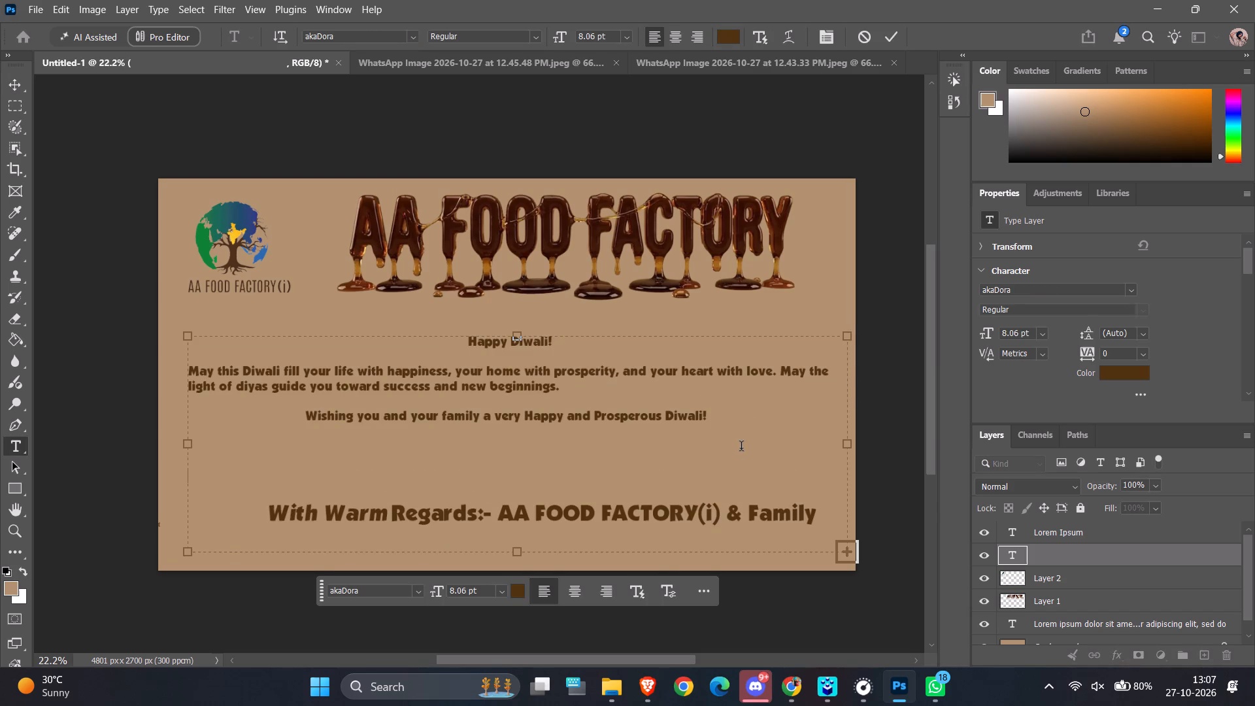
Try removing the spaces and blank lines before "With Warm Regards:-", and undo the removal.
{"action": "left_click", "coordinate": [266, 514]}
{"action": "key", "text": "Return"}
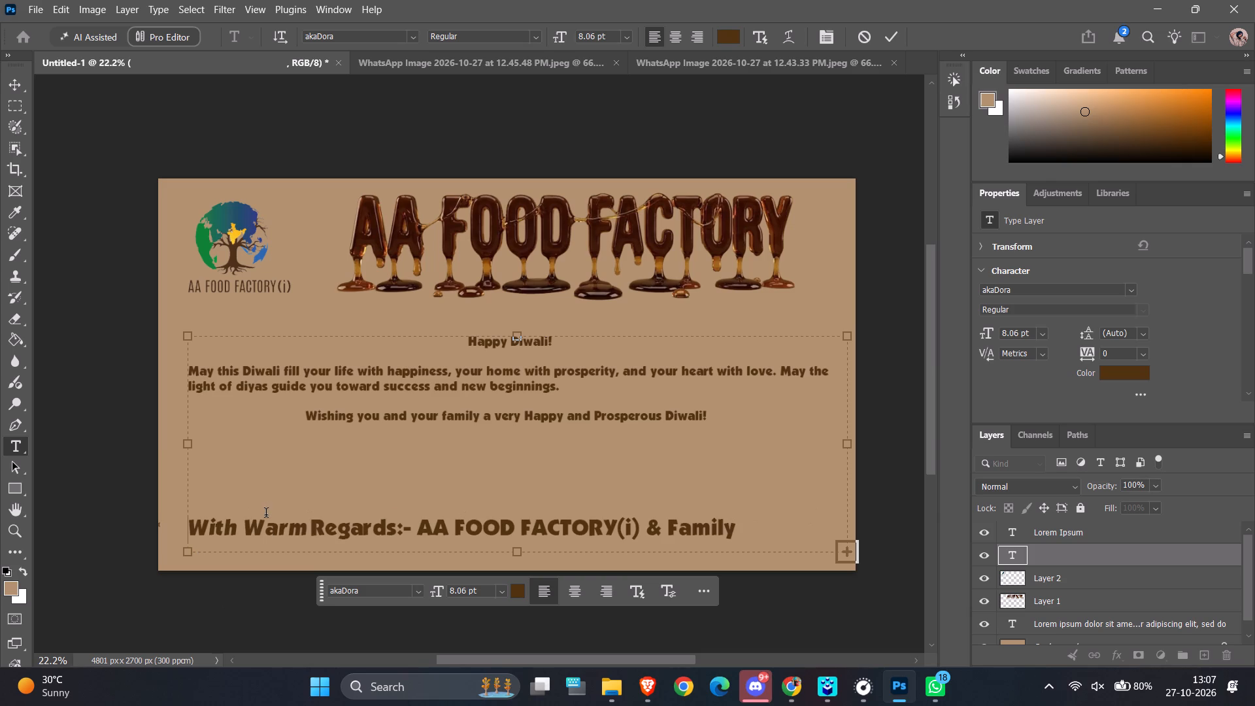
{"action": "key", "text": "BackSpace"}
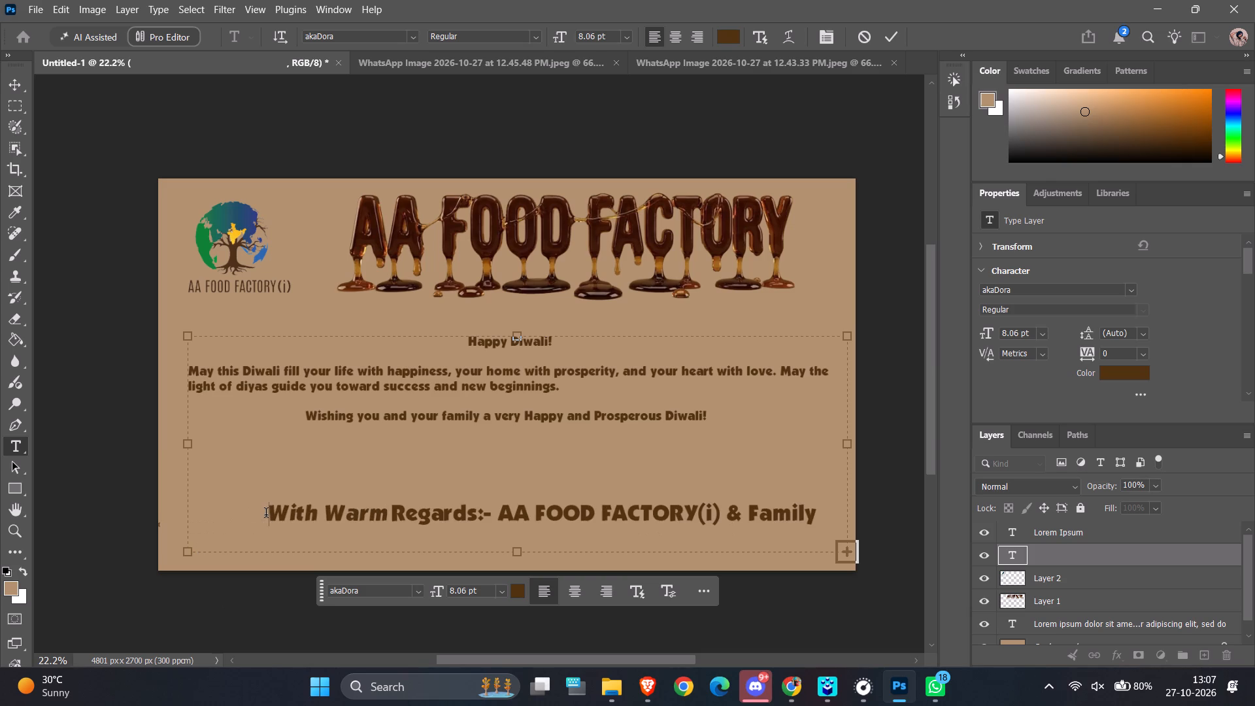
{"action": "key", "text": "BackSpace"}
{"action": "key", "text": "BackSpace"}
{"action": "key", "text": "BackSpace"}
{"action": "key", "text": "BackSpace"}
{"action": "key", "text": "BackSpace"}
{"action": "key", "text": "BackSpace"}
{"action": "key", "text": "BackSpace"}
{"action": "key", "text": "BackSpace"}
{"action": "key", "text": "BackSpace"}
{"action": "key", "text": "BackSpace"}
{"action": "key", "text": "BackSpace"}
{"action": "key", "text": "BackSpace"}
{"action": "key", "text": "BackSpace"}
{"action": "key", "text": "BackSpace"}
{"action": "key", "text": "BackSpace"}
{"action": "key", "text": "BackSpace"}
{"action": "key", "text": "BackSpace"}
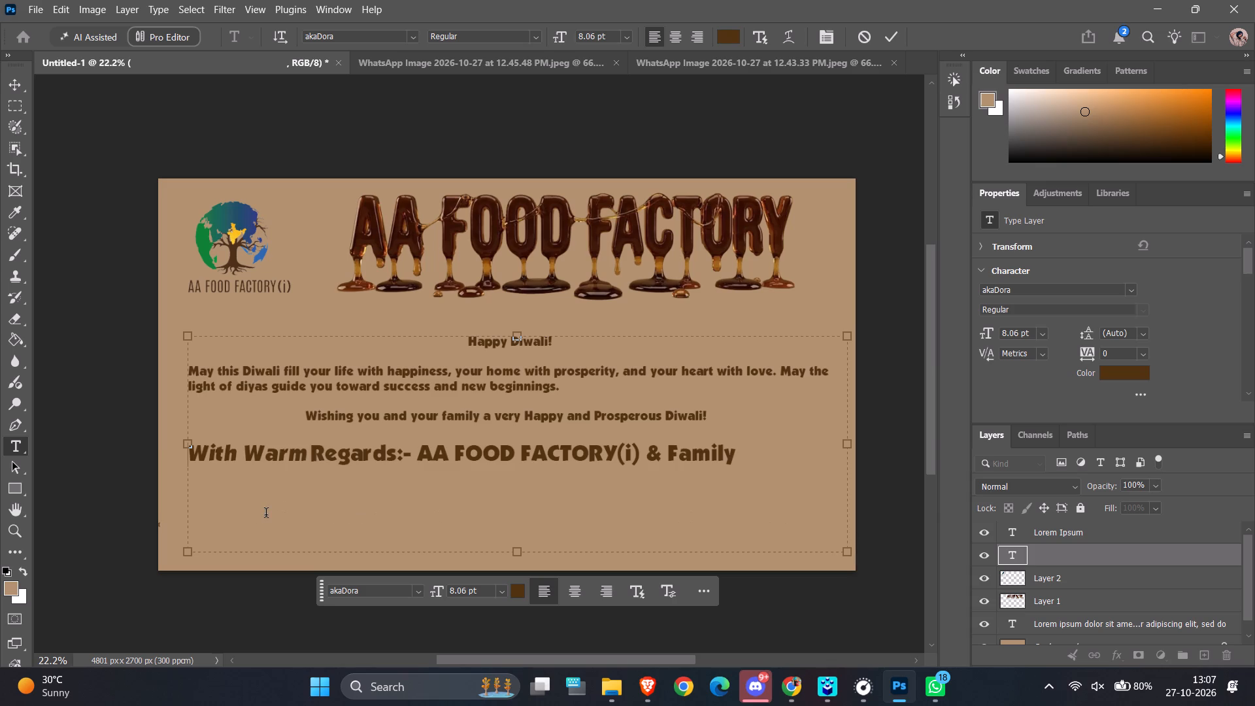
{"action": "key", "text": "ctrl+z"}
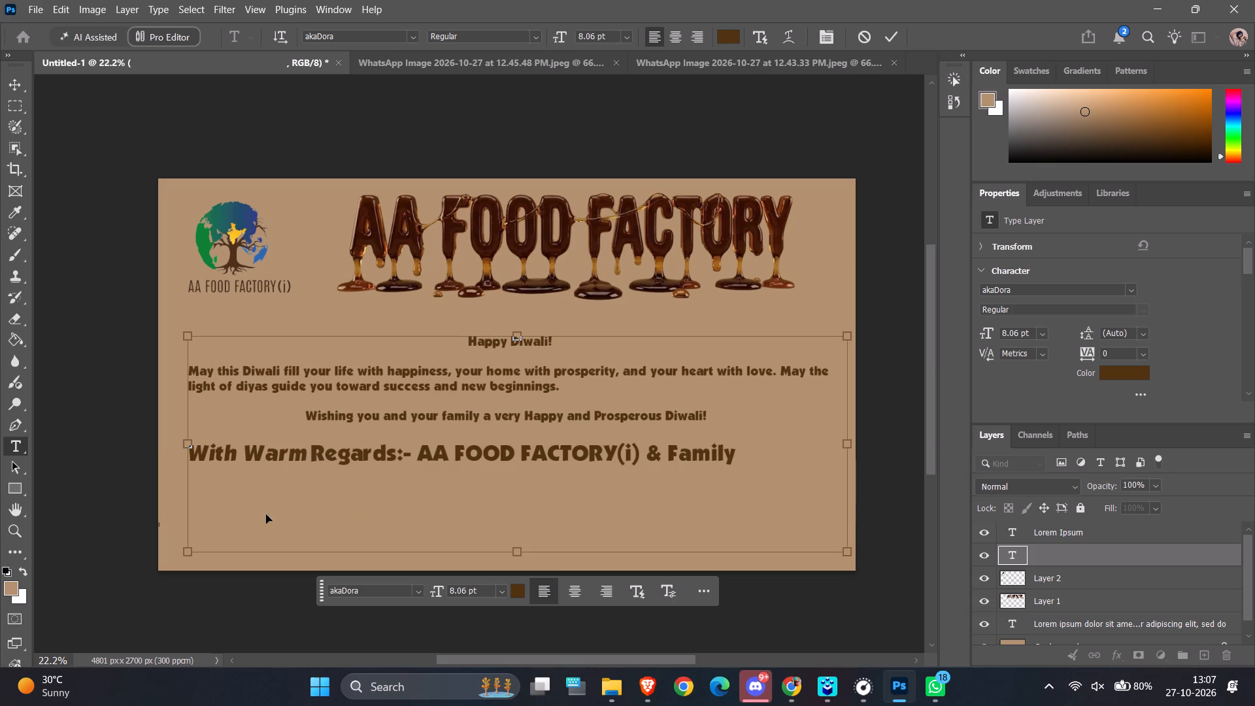
Delete six leading spaces before "With Warm Regards:-" to centre the closing line under the greeting.
{"action": "key", "text": "BackSpace"}
{"action": "key", "text": "BackSpace"}
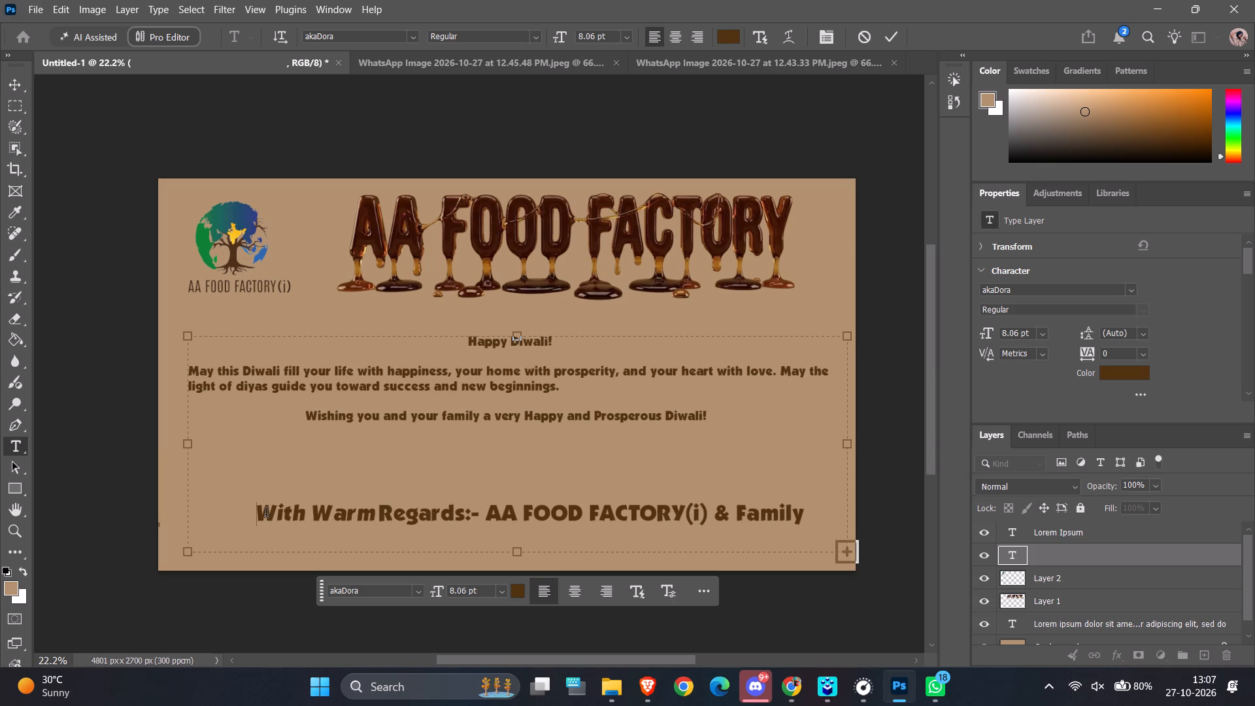
{"action": "key", "text": "BackSpace"}
{"action": "key", "text": "BackSpace"}
{"action": "key", "text": "BackSpace"}
{"action": "key", "text": "BackSpace"}
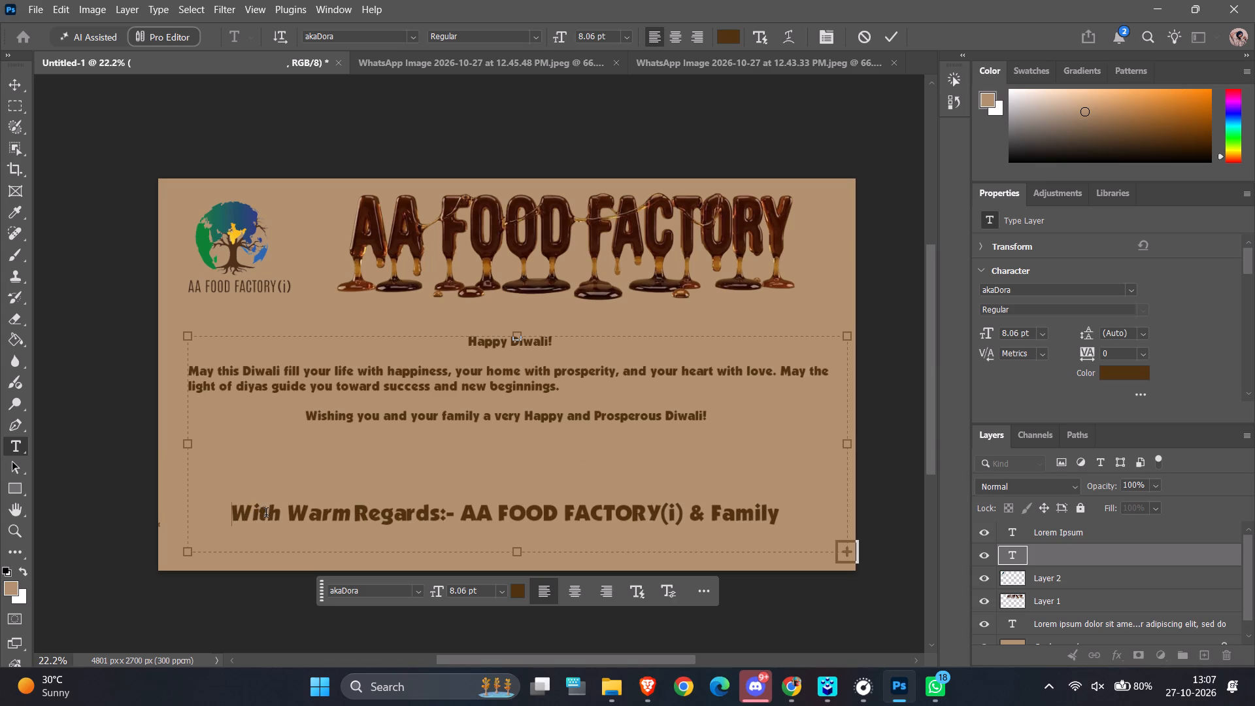
Move the greeting text block down about 129 px and slightly right, with its bottom edge at the canvas edge.
{"action": "left_click", "coordinate": [11, 88]}
{"action": "left_click_drag", "start_coordinate": [499, 365], "coordinate": [499, 374]}
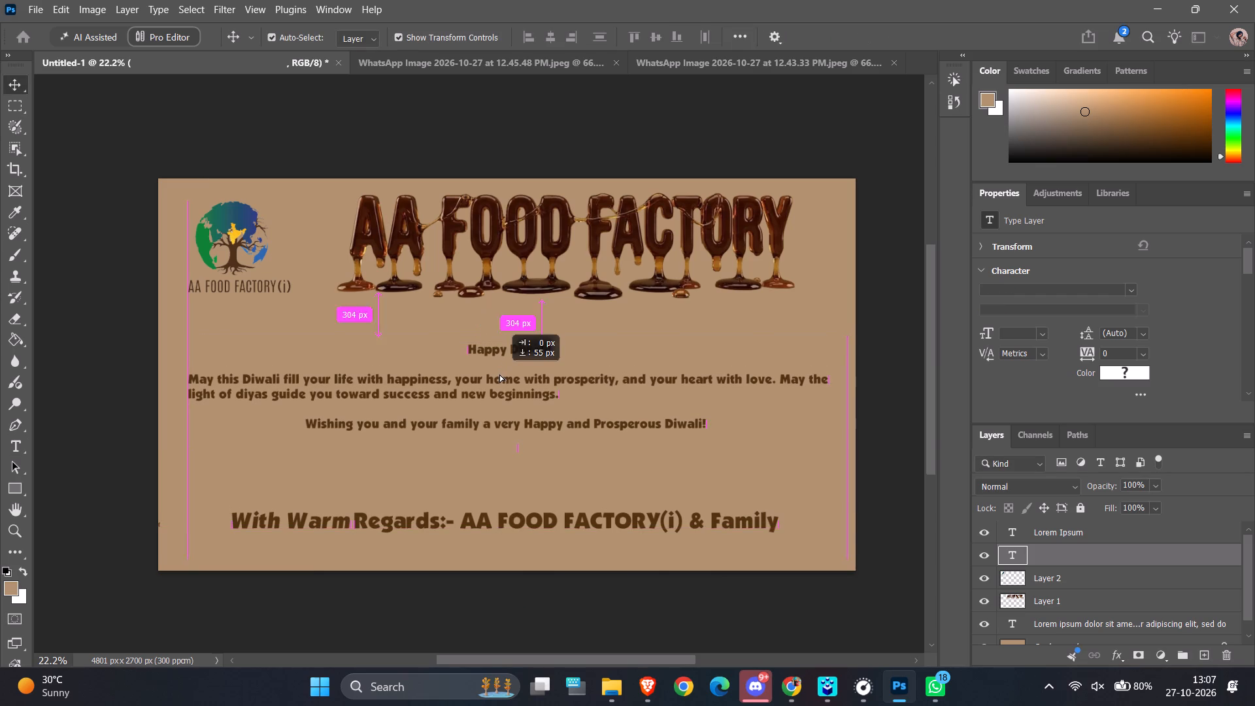
{"action": "left_click_drag", "start_coordinate": [499, 374], "coordinate": [502, 384]}
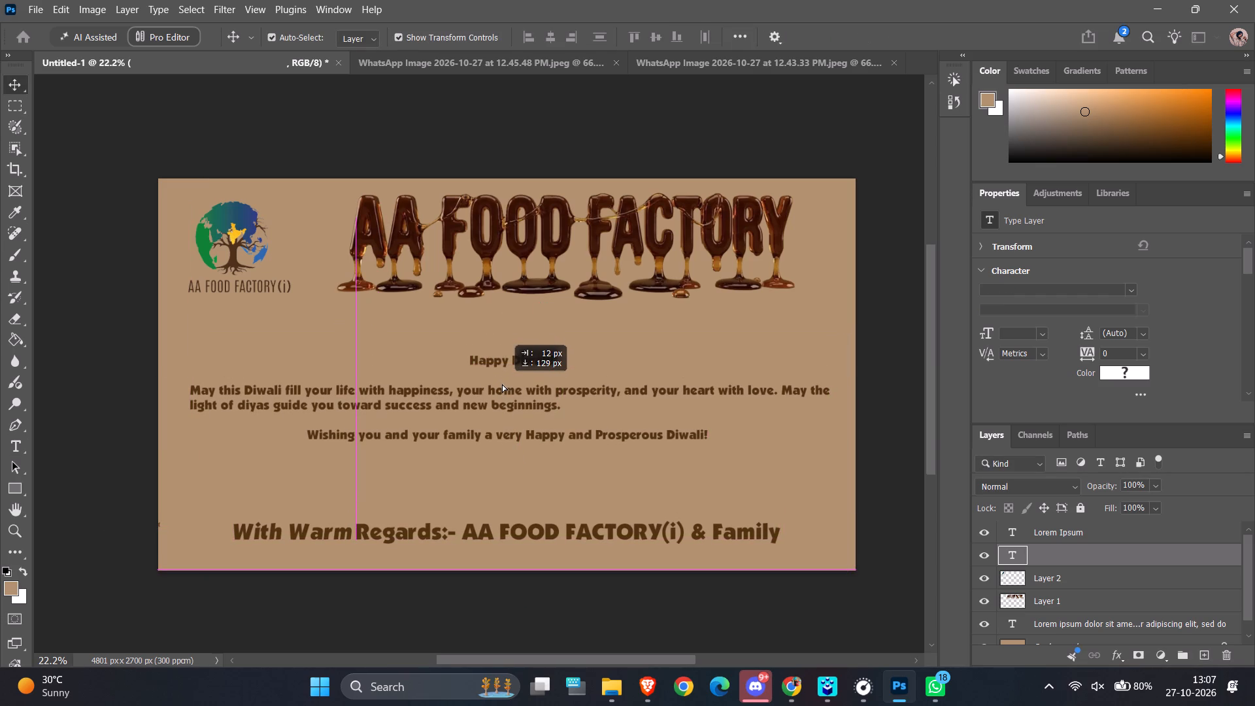
{"action": "left_click_drag", "start_coordinate": [502, 384], "coordinate": [505, 388]}
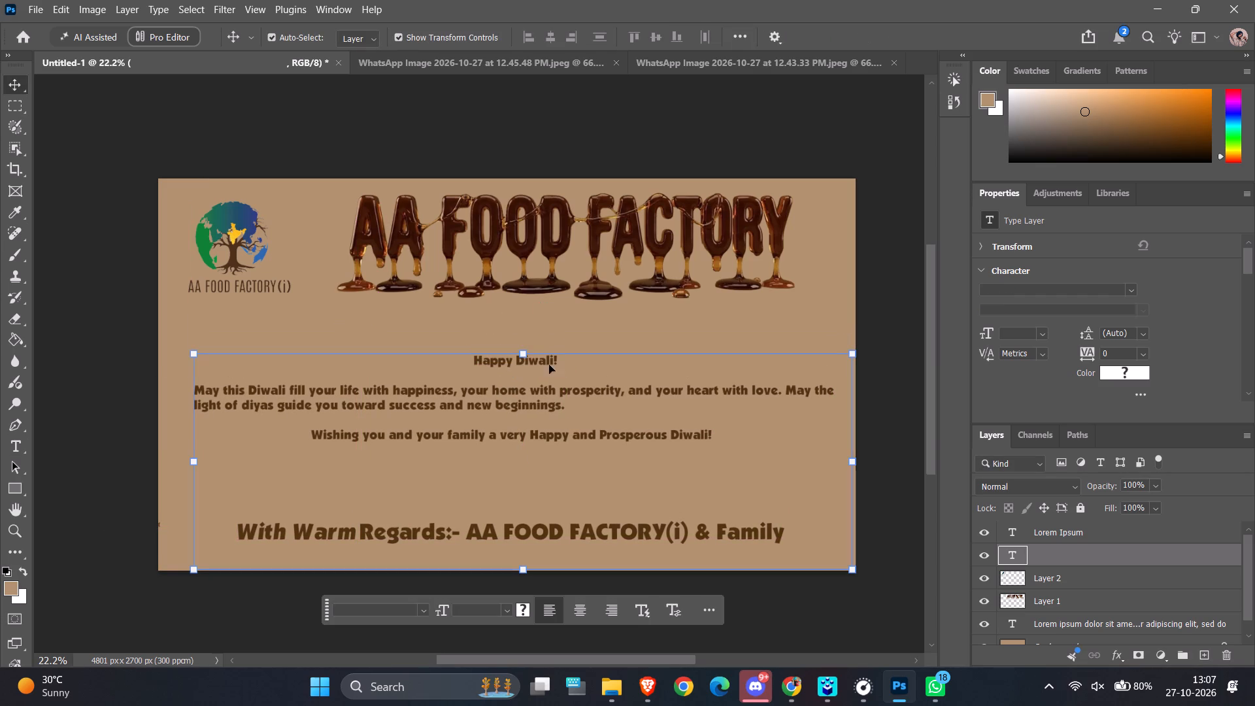